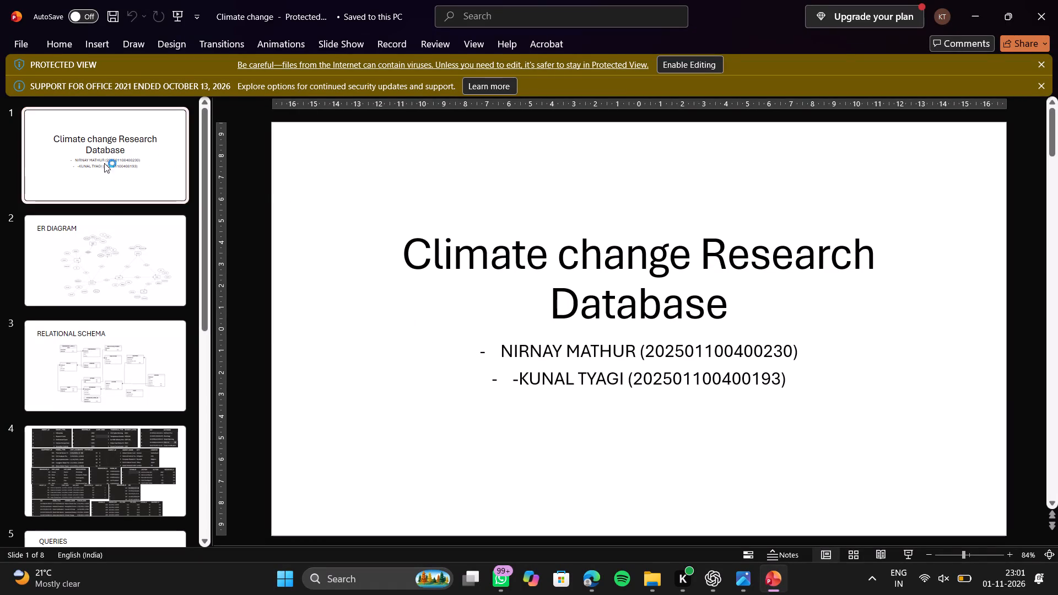
Examine the ER diagram slide of the Climate change presentation, including its entities, relationships and cardinality markings.
{"action": "key", "text": "Down"}
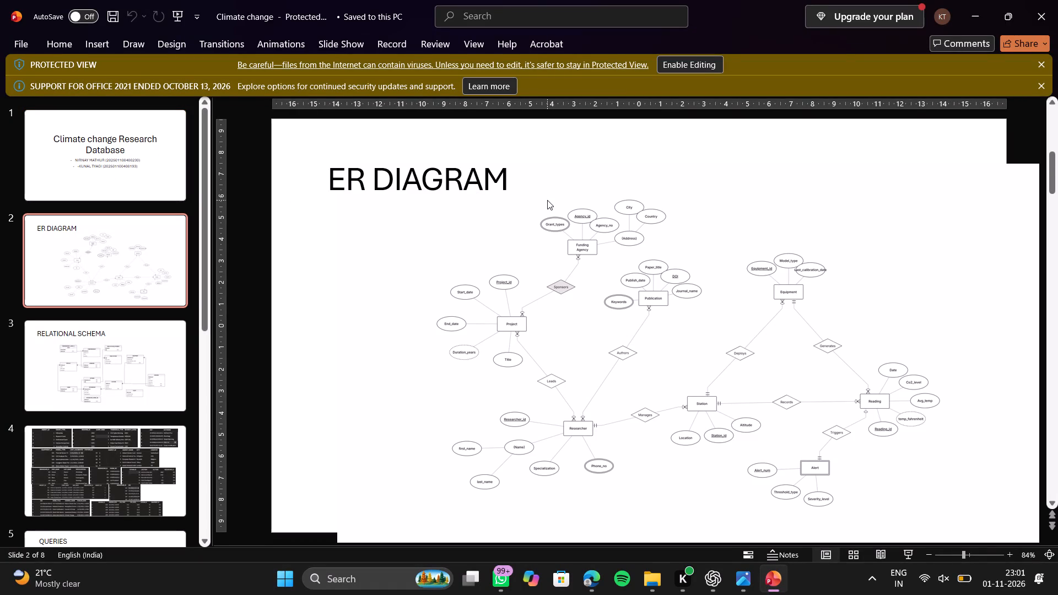
{"action": "scroll", "coordinate": [547, 200], "scroll_direction": "up", "scroll_amount": 3, "text": "ctrl"}
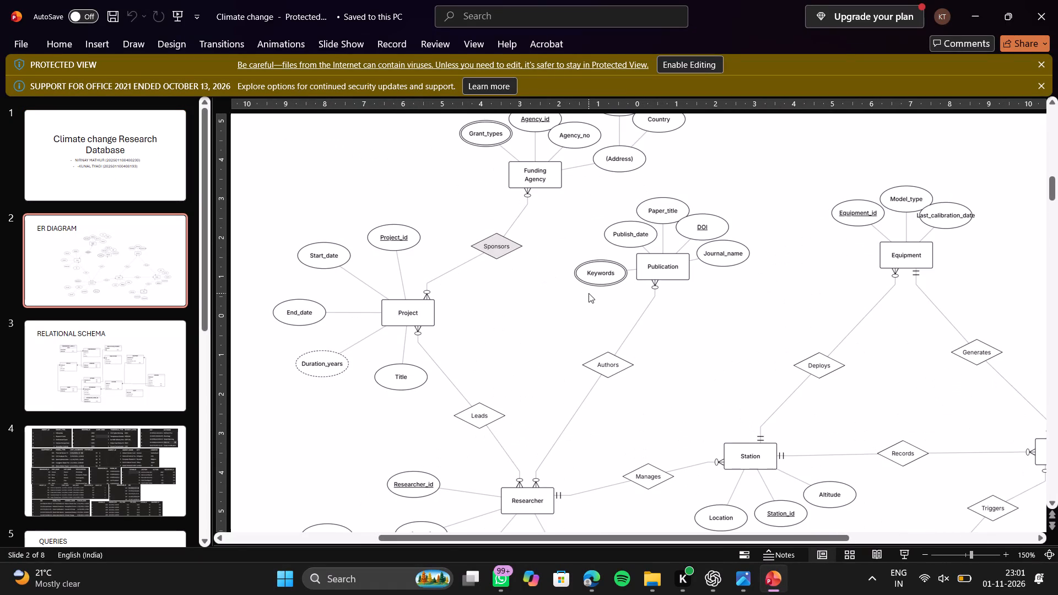
{"action": "left_click_drag", "start_coordinate": [589, 293], "coordinate": [536, 294]}
{"action": "left_click_drag", "start_coordinate": [536, 294], "coordinate": [526, 283]}
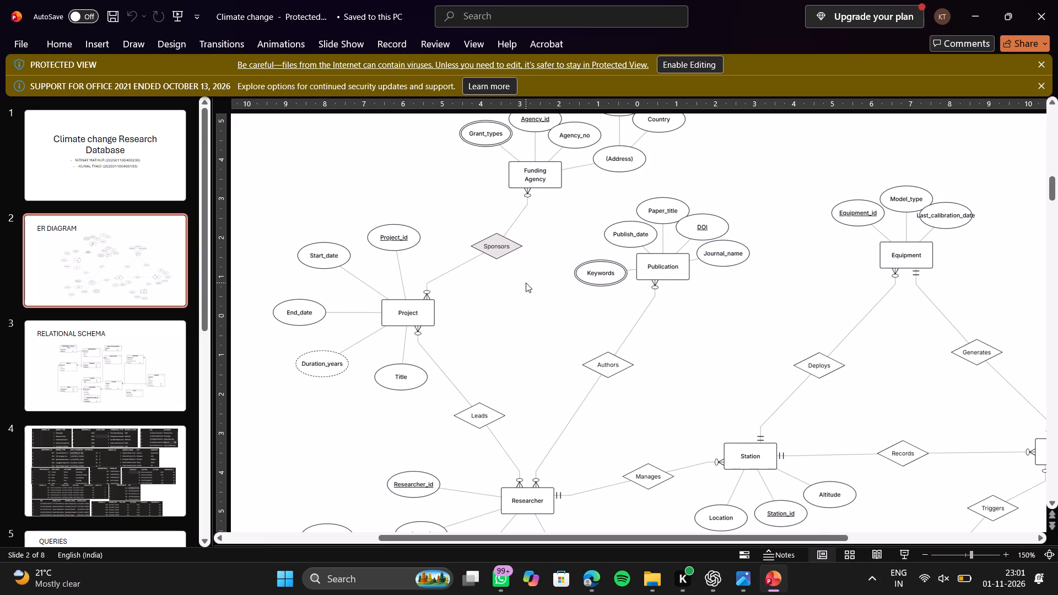
{"action": "scroll", "coordinate": [526, 283], "scroll_direction": "left", "scroll_amount": 1}
{"action": "scroll", "coordinate": [526, 283], "scroll_direction": "up", "scroll_amount": 1}
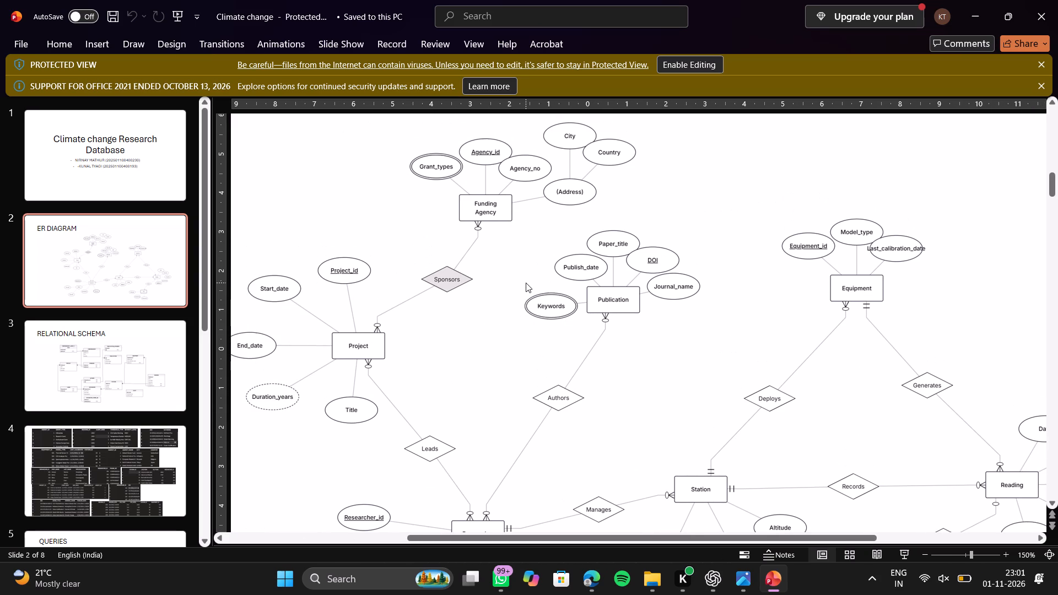
{"action": "scroll", "coordinate": [526, 283], "scroll_direction": "up", "scroll_amount": 2}
{"action": "scroll", "coordinate": [558, 397], "scroll_direction": "down", "scroll_amount": 2}
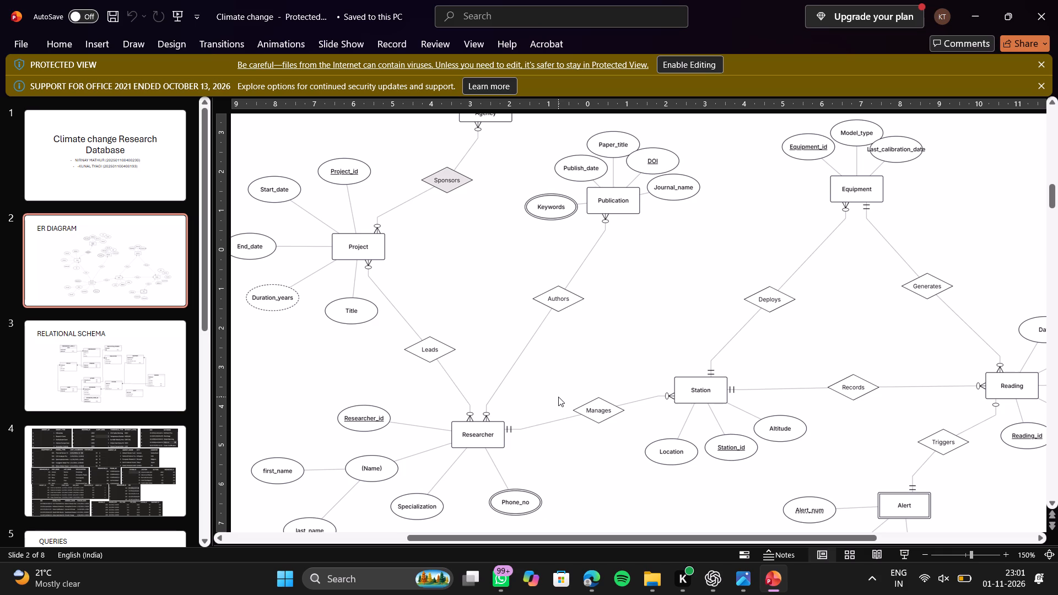
{"action": "scroll", "coordinate": [558, 397], "scroll_direction": "up", "scroll_amount": 3}
{"action": "scroll", "coordinate": [558, 397], "scroll_direction": "down", "scroll_amount": 1}
Switch to the ER-1 diagram in Edge and move PowerPoint beside Edge on the taskbar.
{"action": "left_click", "coordinate": [539, 501]}
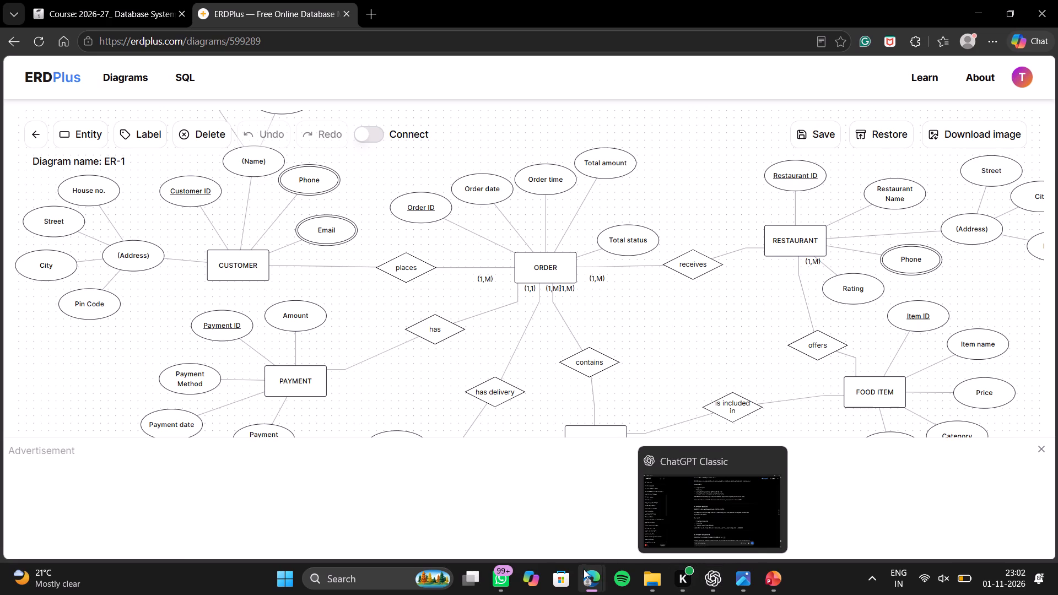
{"action": "left_click", "coordinate": [538, 527]}
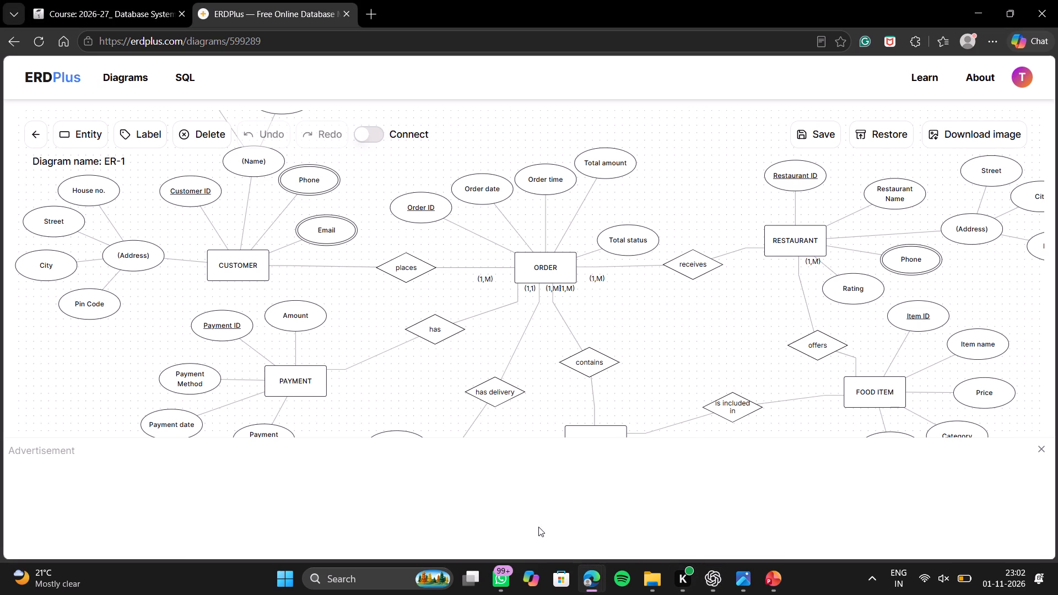
{"action": "left_click_drag", "start_coordinate": [773, 579], "coordinate": [614, 589]}
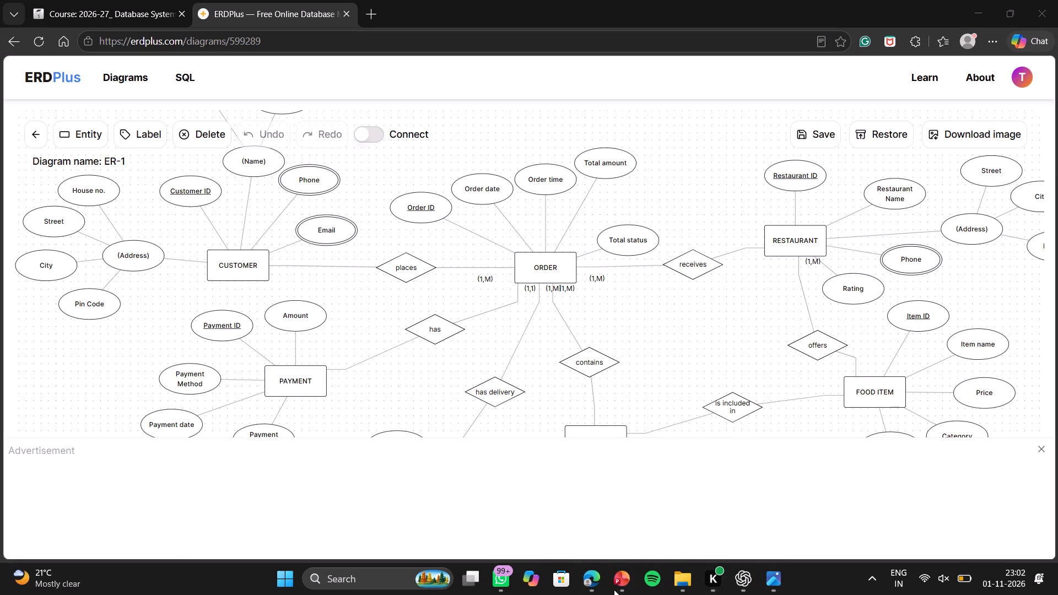
Return to the Climate change presentation in PowerPoint and examine the relationships and cardinality markings across the ER diagram slide.
{"action": "left_click", "coordinate": [618, 585]}
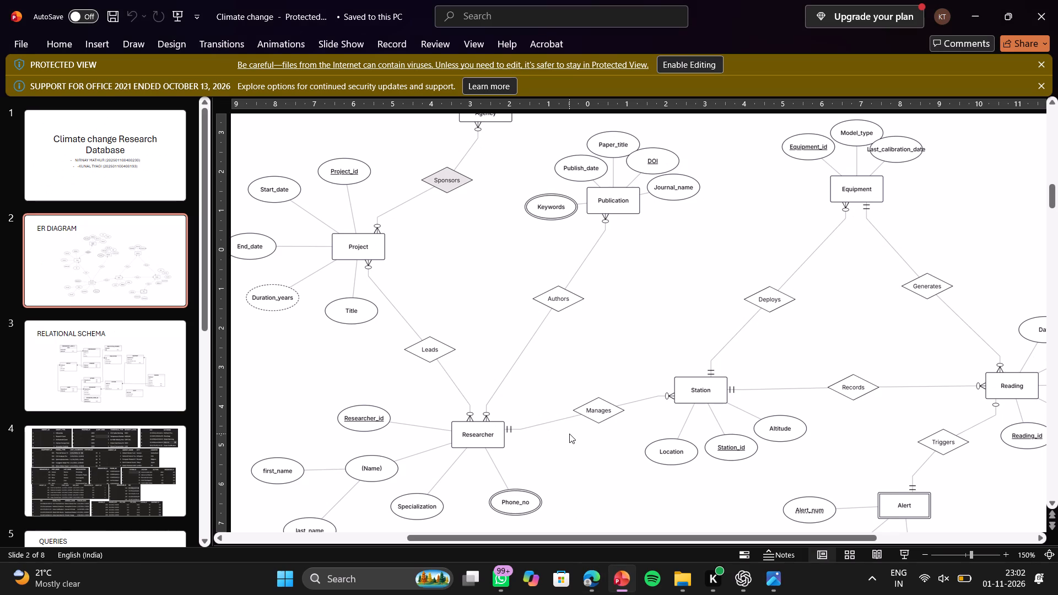
{"action": "scroll", "coordinate": [656, 361], "scroll_direction": "left", "scroll_amount": 3}
{"action": "scroll", "coordinate": [656, 361], "scroll_direction": "down", "scroll_amount": 2}
{"action": "scroll", "coordinate": [656, 361], "scroll_direction": "left", "scroll_amount": 3}
{"action": "scroll", "coordinate": [656, 361], "scroll_direction": "down", "scroll_amount": 1}
{"action": "scroll", "coordinate": [656, 361], "scroll_direction": "left", "scroll_amount": 1}
{"action": "scroll", "coordinate": [656, 361], "scroll_direction": "down", "scroll_amount": 1}
{"action": "scroll", "coordinate": [656, 361], "scroll_direction": "left", "scroll_amount": 1}
{"action": "scroll", "coordinate": [656, 361], "scroll_direction": "down", "scroll_amount": 1}
{"action": "scroll", "coordinate": [656, 361], "scroll_direction": "left", "scroll_amount": 1}
{"action": "scroll", "coordinate": [656, 361], "scroll_direction": "down", "scroll_amount": 1}
{"action": "scroll", "coordinate": [656, 361], "scroll_direction": "left", "scroll_amount": 1}
{"action": "scroll", "coordinate": [656, 361], "scroll_direction": "down", "scroll_amount": 1}
{"action": "scroll", "coordinate": [656, 361], "scroll_direction": "left", "scroll_amount": 1}
{"action": "scroll", "coordinate": [656, 361], "scroll_direction": "down", "scroll_amount": 1}
{"action": "scroll", "coordinate": [656, 361], "scroll_direction": "left", "scroll_amount": 1}
{"action": "scroll", "coordinate": [656, 361], "scroll_direction": "down", "scroll_amount": 1}
{"action": "scroll", "coordinate": [656, 361], "scroll_direction": "left", "scroll_amount": 1}
{"action": "scroll", "coordinate": [656, 361], "scroll_direction": "down", "scroll_amount": 1}
{"action": "scroll", "coordinate": [656, 361], "scroll_direction": "left", "scroll_amount": 1}
{"action": "scroll", "coordinate": [656, 361], "scroll_direction": "down", "scroll_amount": 2}
{"action": "scroll", "coordinate": [656, 361], "scroll_direction": "right", "scroll_amount": 5}
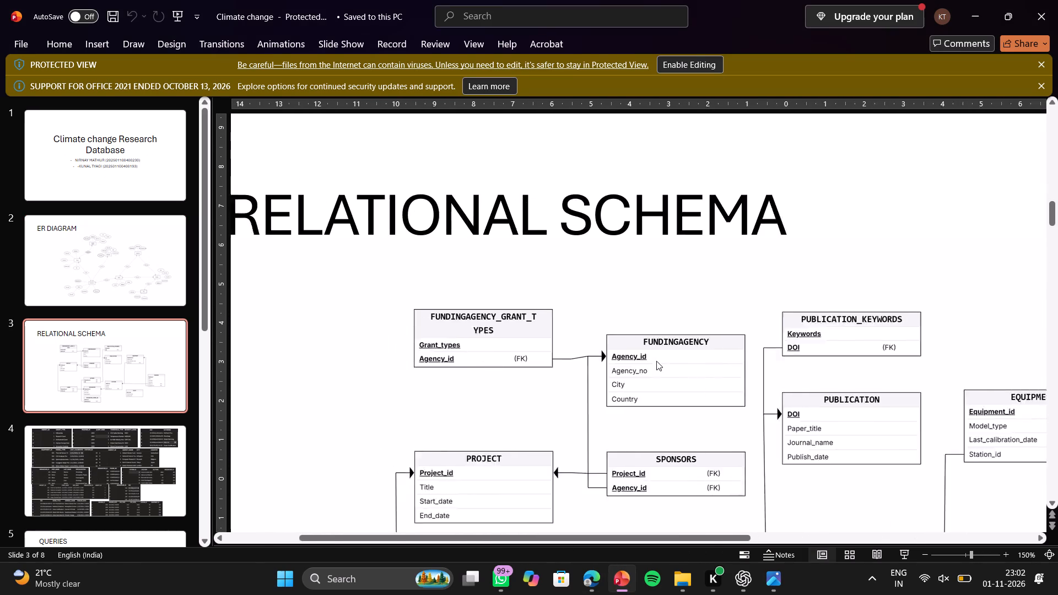
{"action": "left_click", "coordinate": [102, 280]}
{"action": "left_click", "coordinate": [102, 280]}
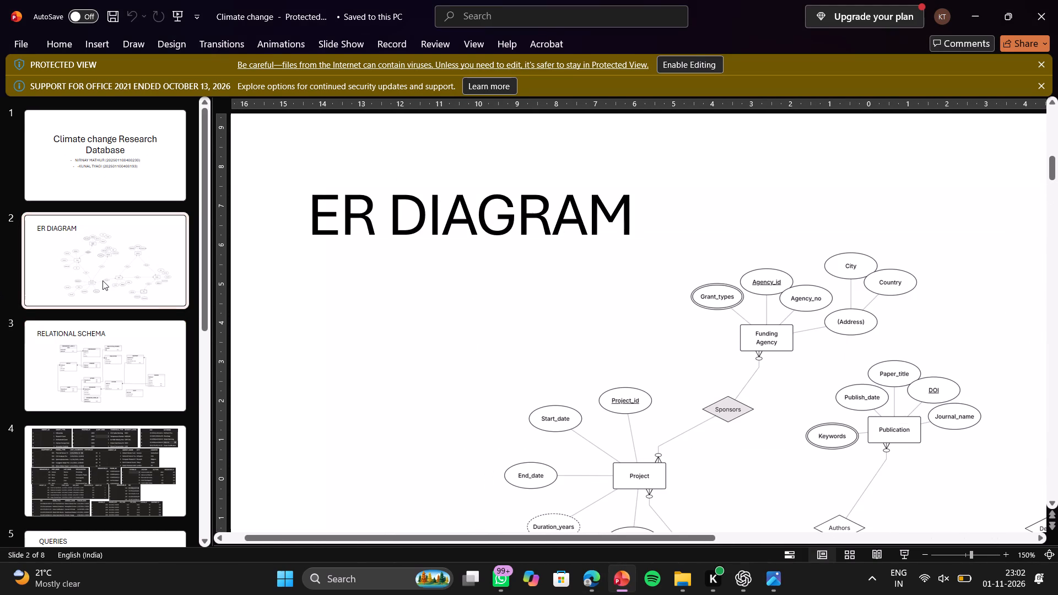
{"action": "scroll", "coordinate": [557, 345], "scroll_direction": "left", "scroll_amount": 2}
{"action": "scroll", "coordinate": [557, 345], "scroll_direction": "down", "scroll_amount": 1}
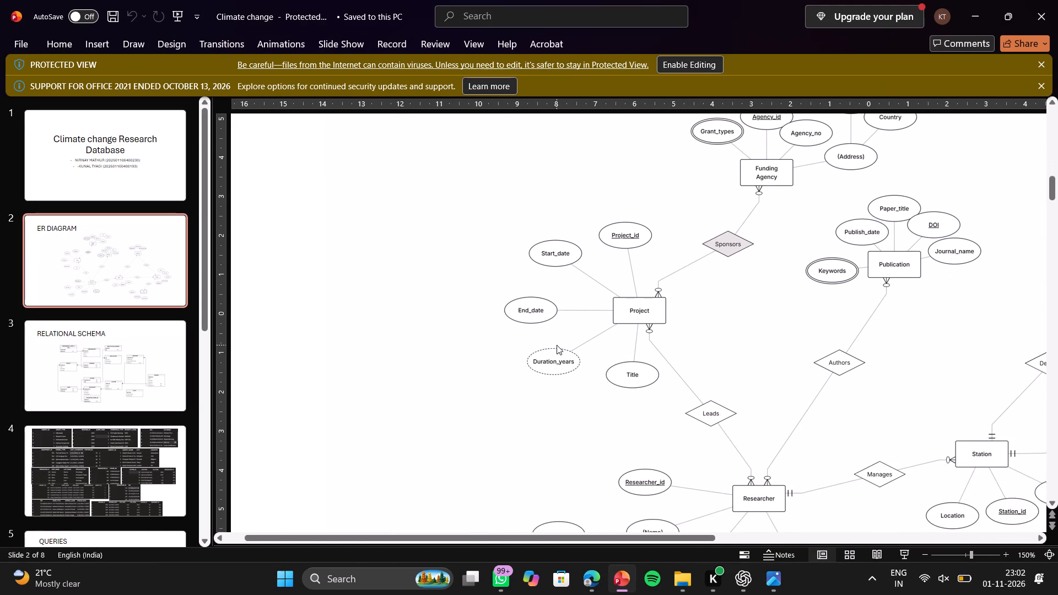
{"action": "scroll", "coordinate": [557, 345], "scroll_direction": "left", "scroll_amount": 7}
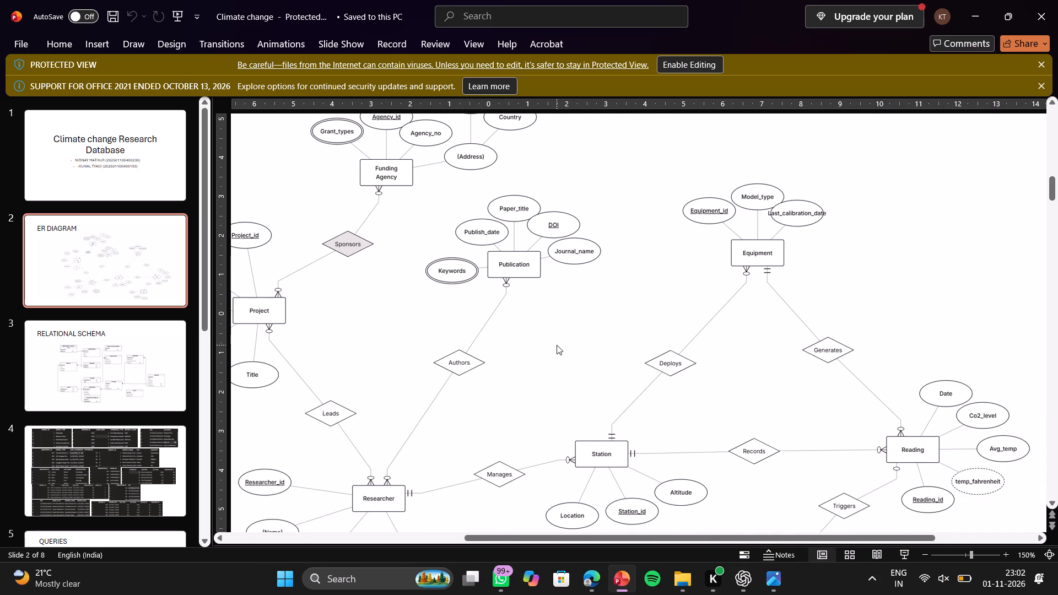
{"action": "scroll", "coordinate": [557, 345], "scroll_direction": "left", "scroll_amount": 1}
{"action": "scroll", "coordinate": [557, 345], "scroll_direction": "down", "scroll_amount": 2}
{"action": "scroll", "coordinate": [557, 345], "scroll_direction": "right", "scroll_amount": 3}
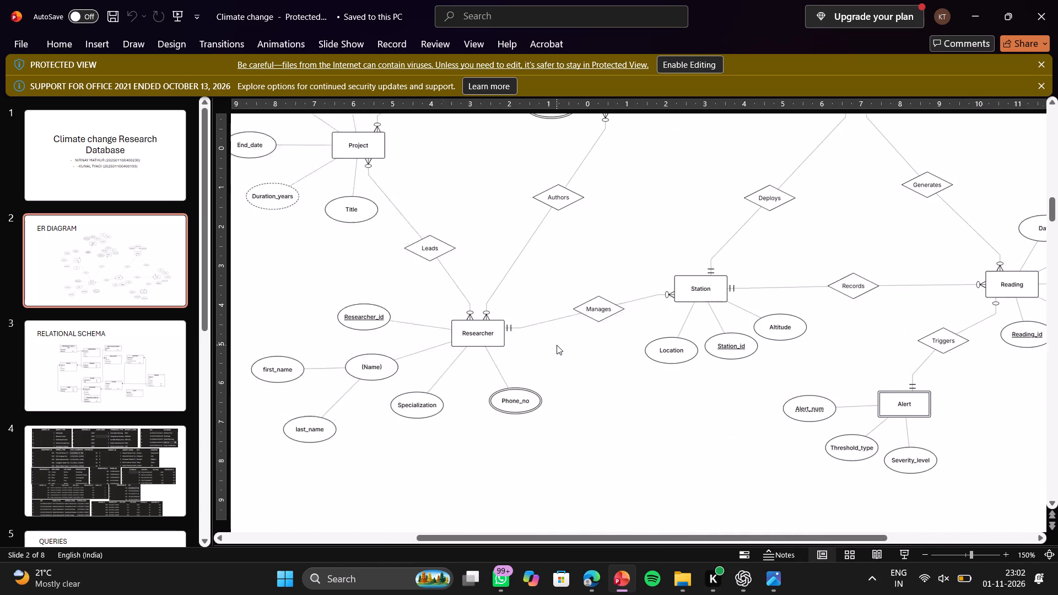
{"action": "scroll", "coordinate": [557, 345], "scroll_direction": "right", "scroll_amount": 1}
{"action": "scroll", "coordinate": [557, 345], "scroll_direction": "up", "scroll_amount": 1}
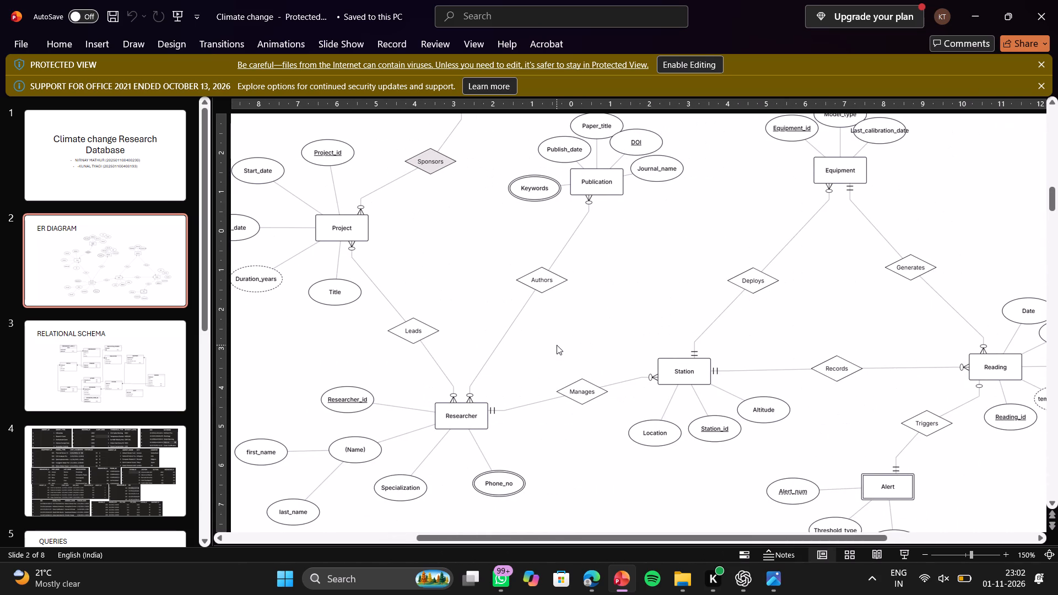
{"action": "scroll", "coordinate": [557, 345], "scroll_direction": "up", "scroll_amount": 1}
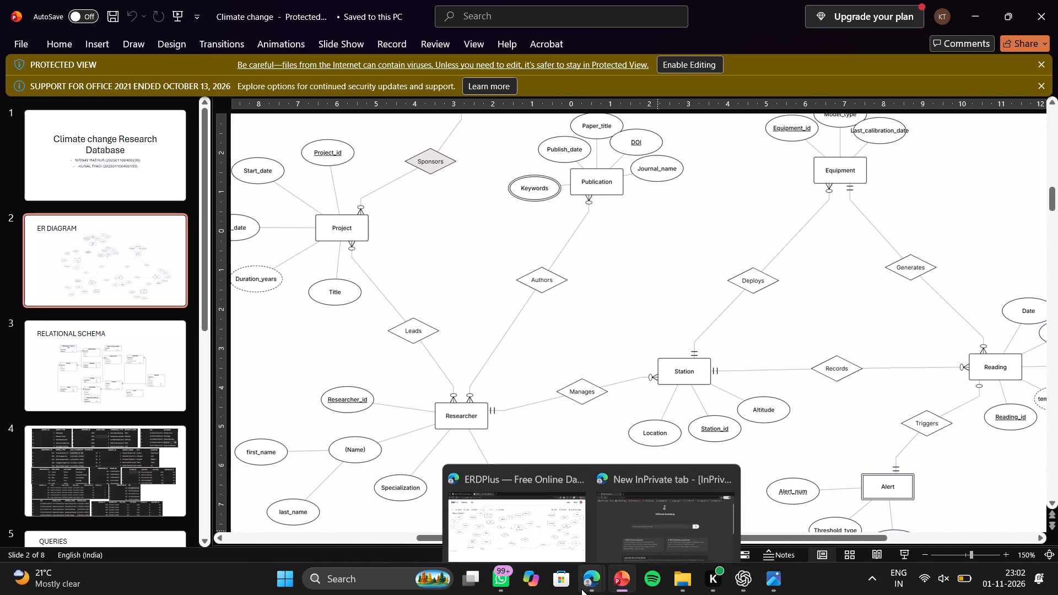
Switch to ER-1 in Edge and clear PAYMENT's minimum and maximum exact constraints in the "has" relationship.
{"action": "left_click", "coordinate": [530, 529]}
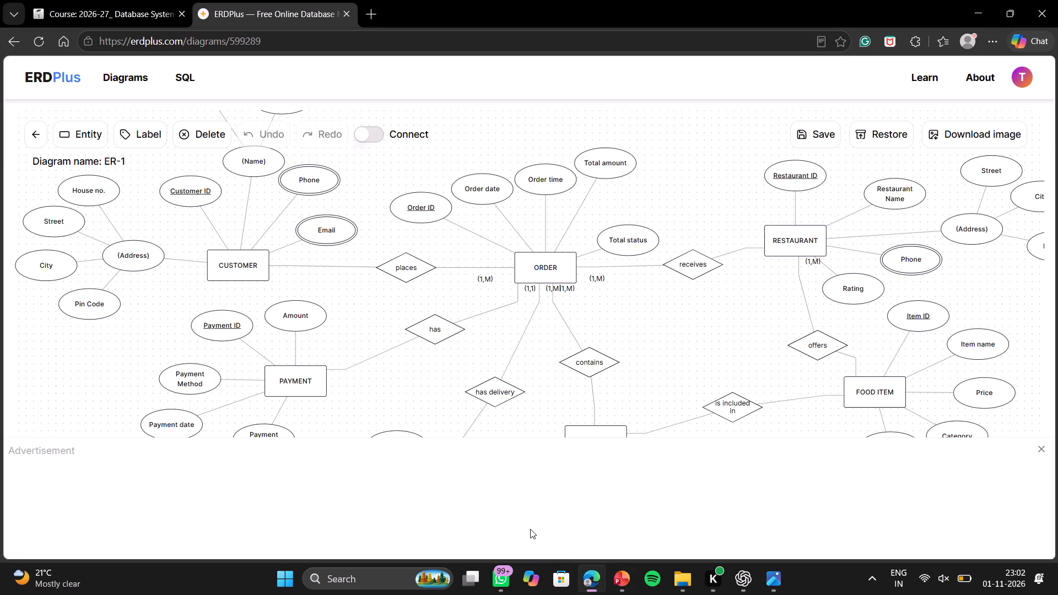
{"action": "left_click", "coordinate": [486, 280]}
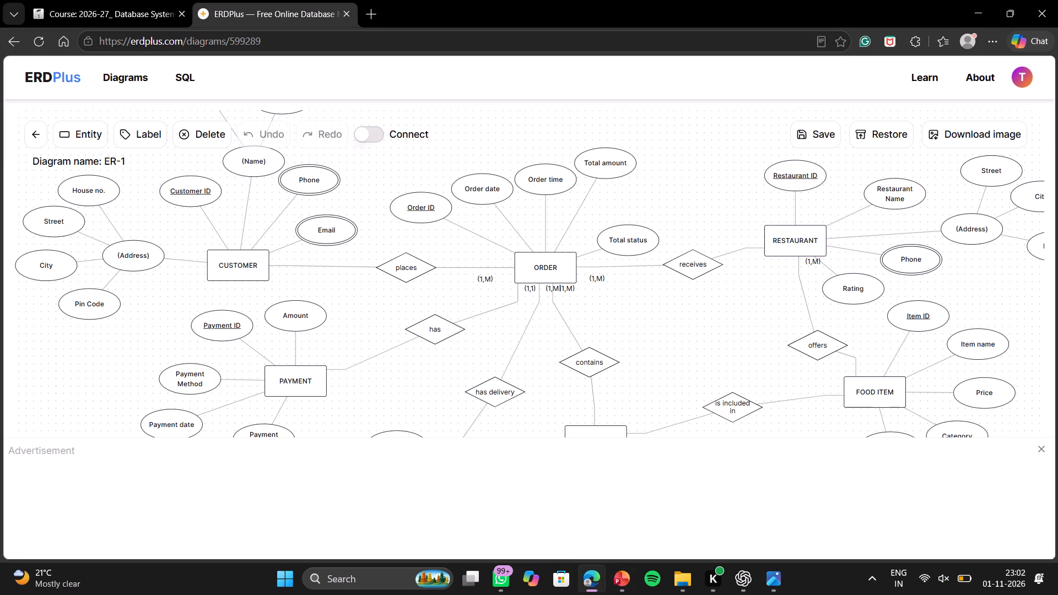
{"action": "left_click", "coordinate": [542, 266]}
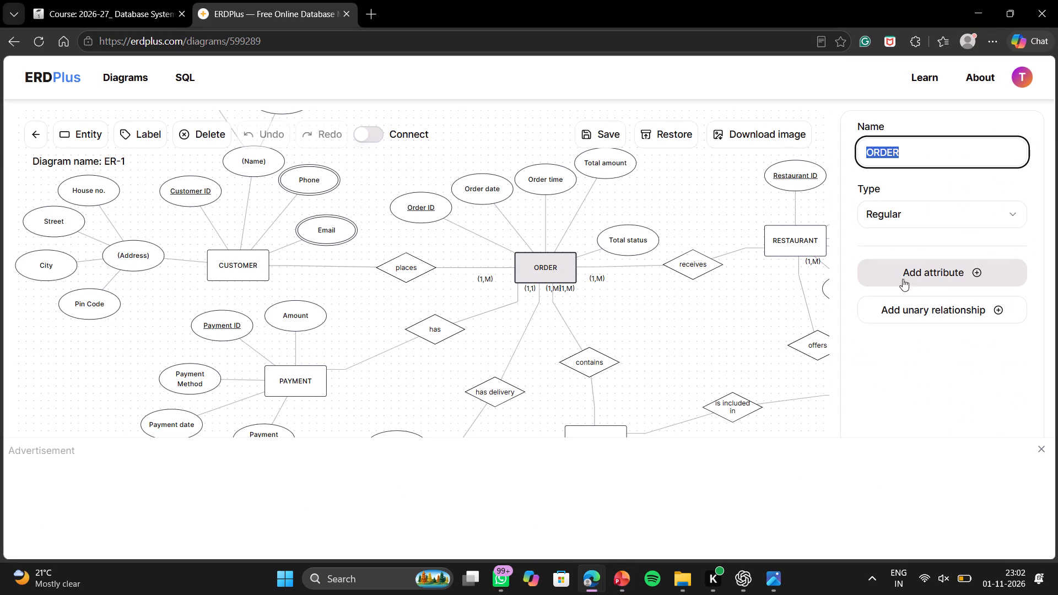
{"action": "left_click", "coordinate": [442, 342]}
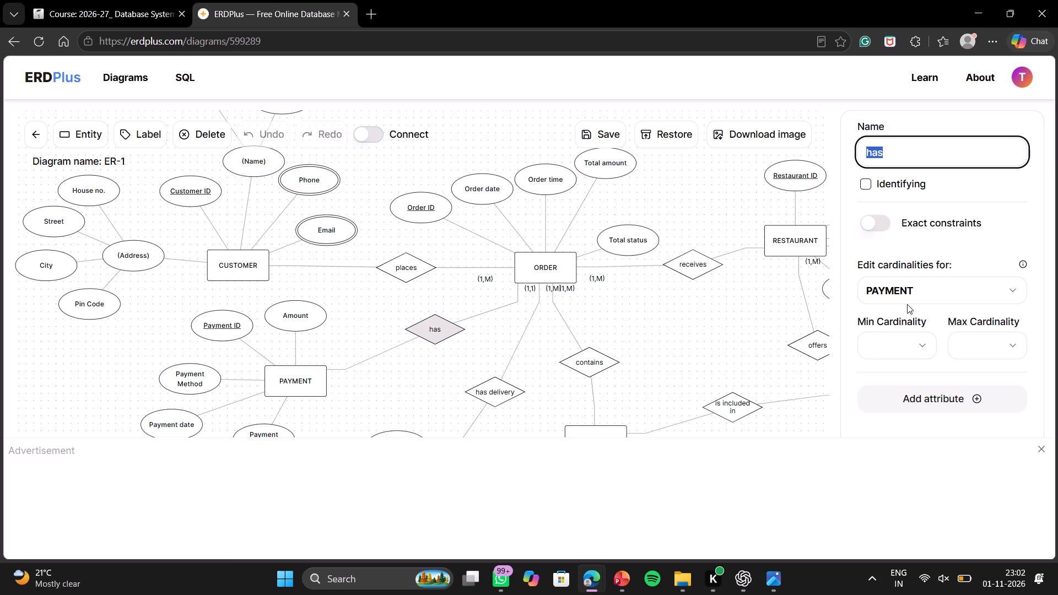
{"action": "left_click", "coordinate": [877, 226]}
{"action": "left_click", "coordinate": [882, 348]}
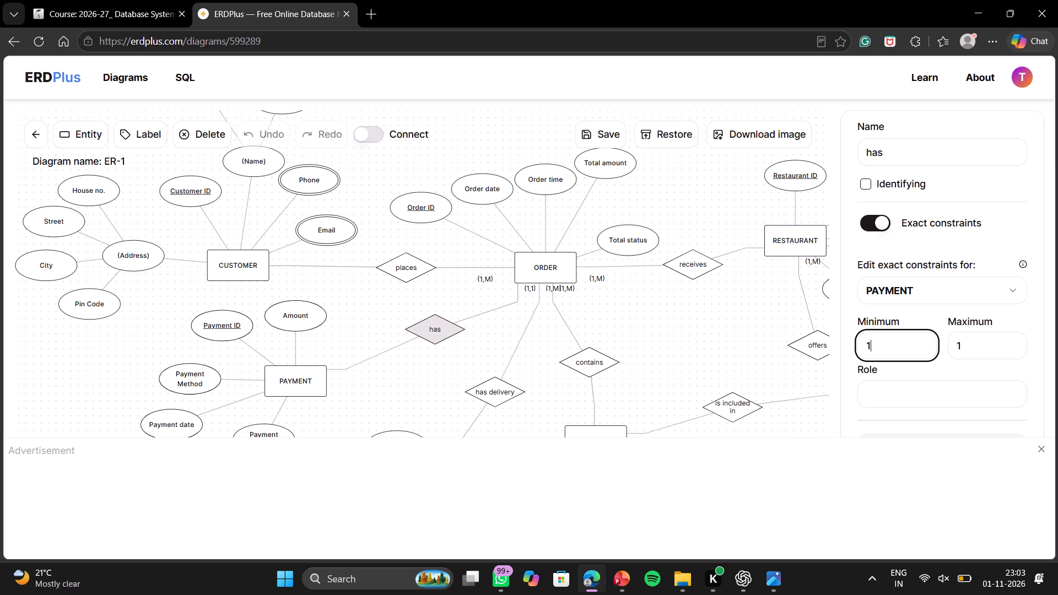
{"action": "key", "text": "BackSpace"}
{"action": "left_click", "coordinate": [988, 351]}
{"action": "key", "text": "BackSpace"}
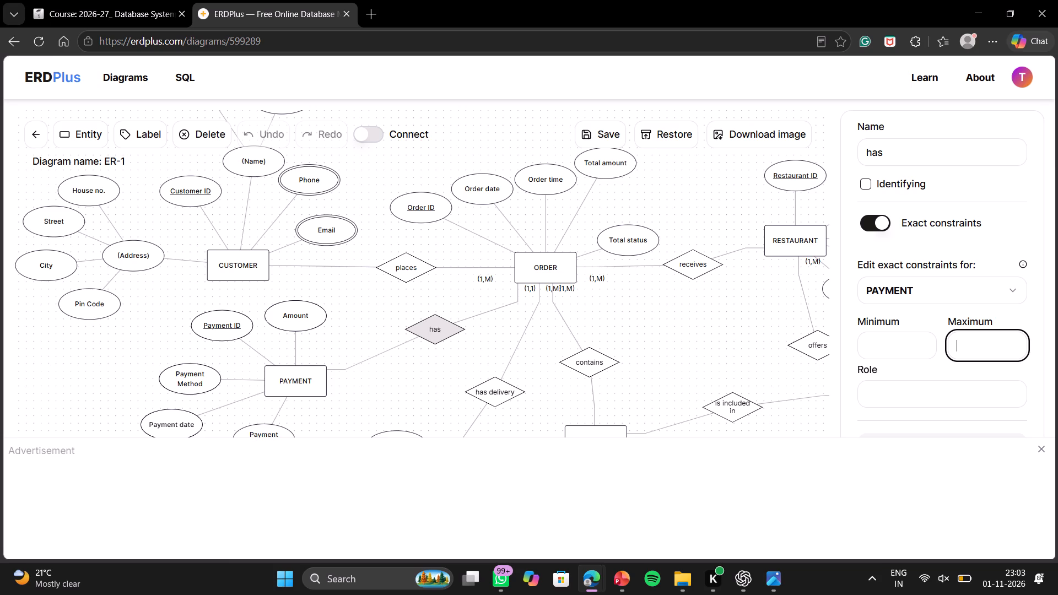
Inspect ORDER's exact constraints in the "has delivery" relationship and check the connected ORDER entity.
{"action": "left_click", "coordinate": [502, 396]}
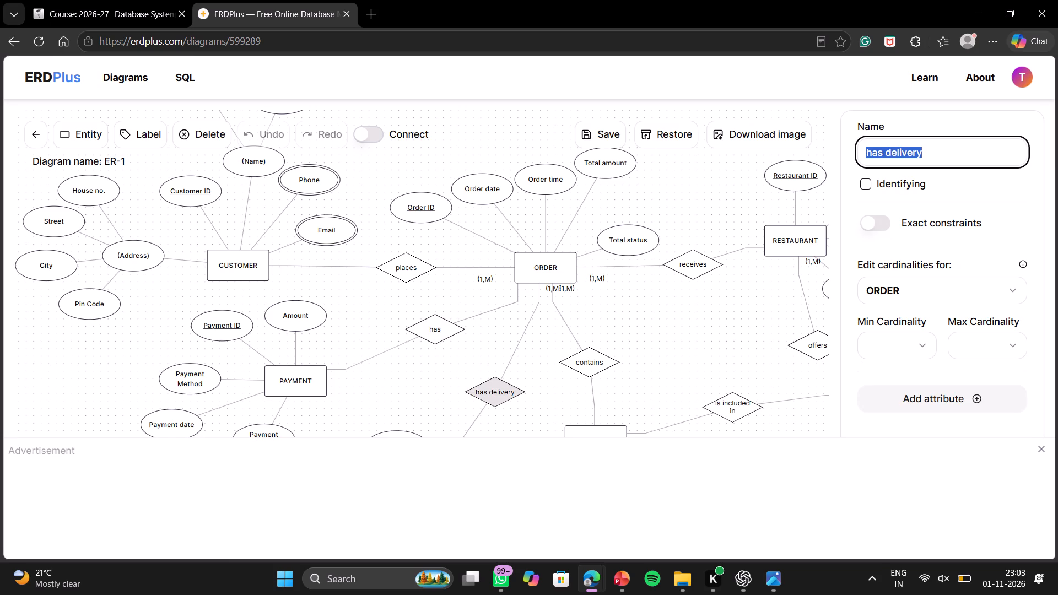
{"action": "left_click", "coordinate": [876, 220]}
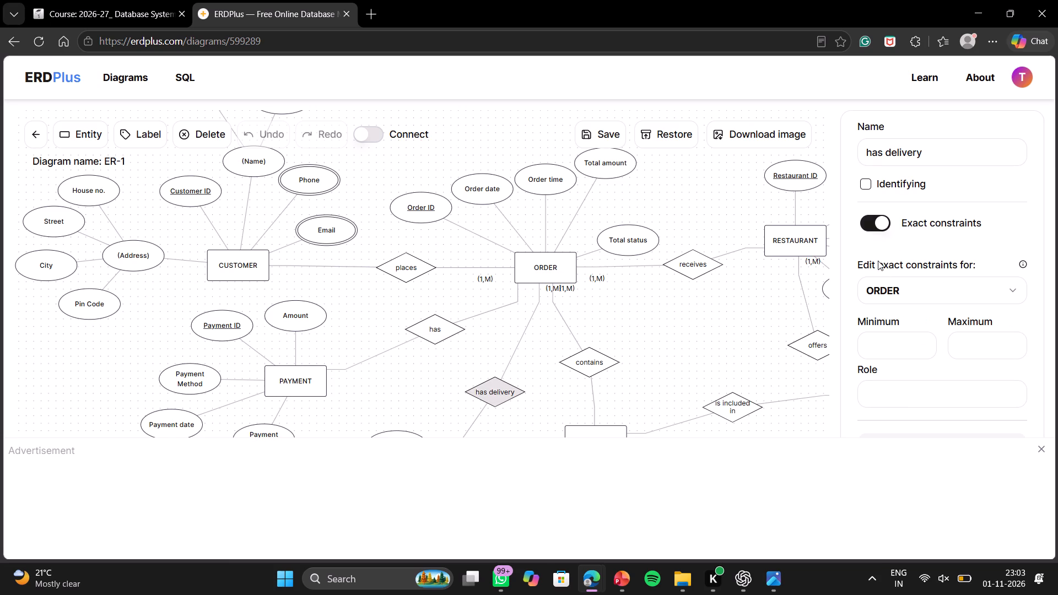
{"action": "left_click", "coordinate": [594, 364]}
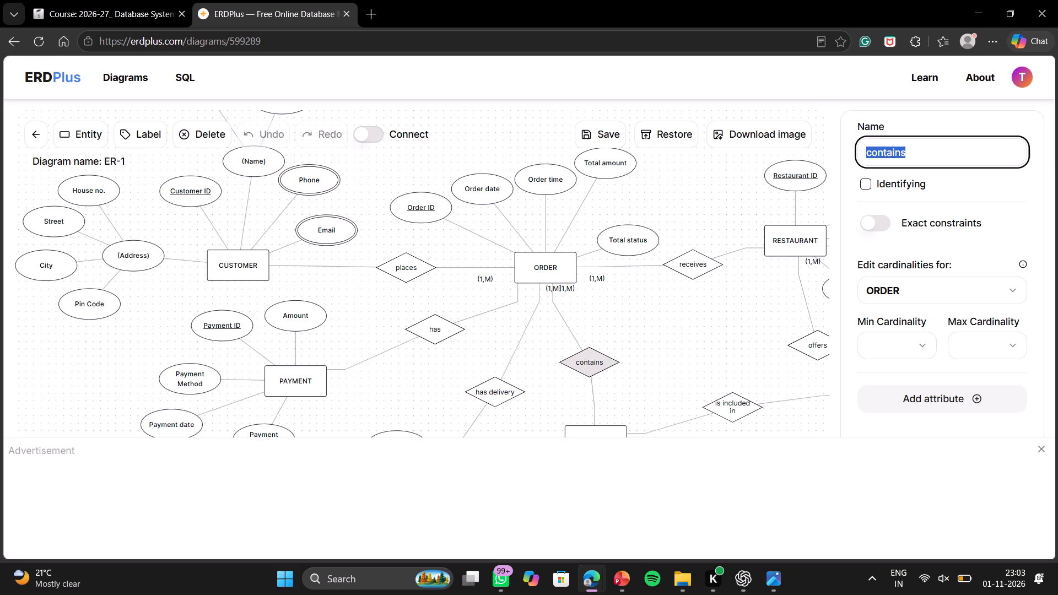
{"action": "left_click", "coordinate": [545, 275]}
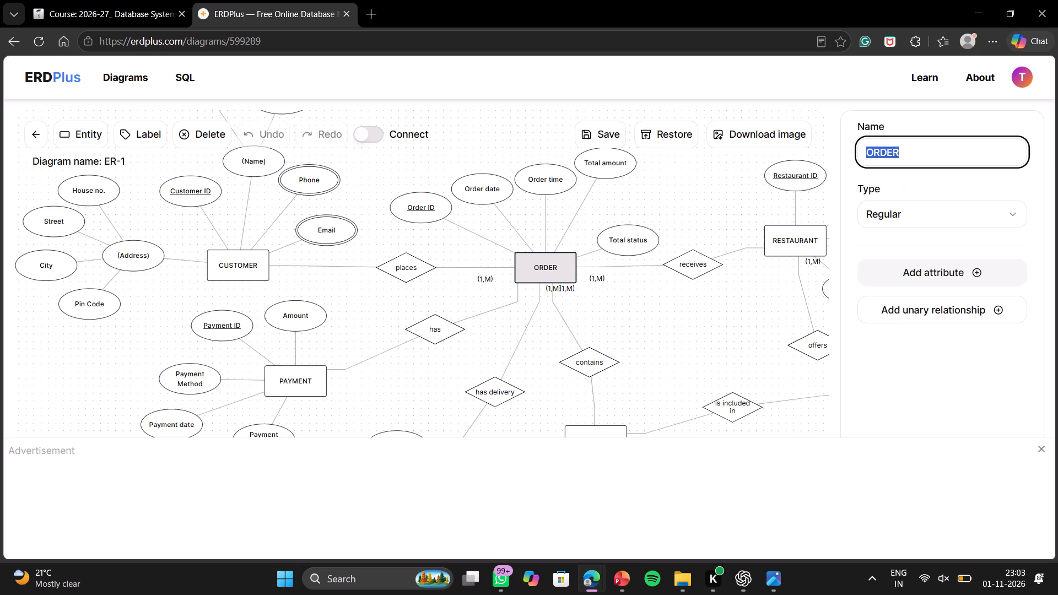
{"action": "left_click", "coordinate": [490, 401]}
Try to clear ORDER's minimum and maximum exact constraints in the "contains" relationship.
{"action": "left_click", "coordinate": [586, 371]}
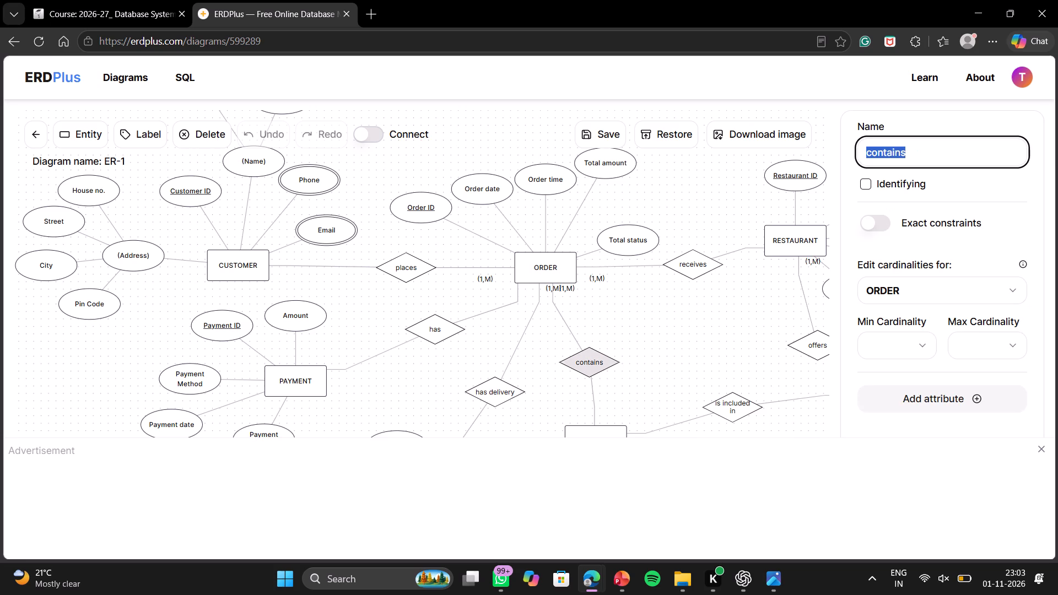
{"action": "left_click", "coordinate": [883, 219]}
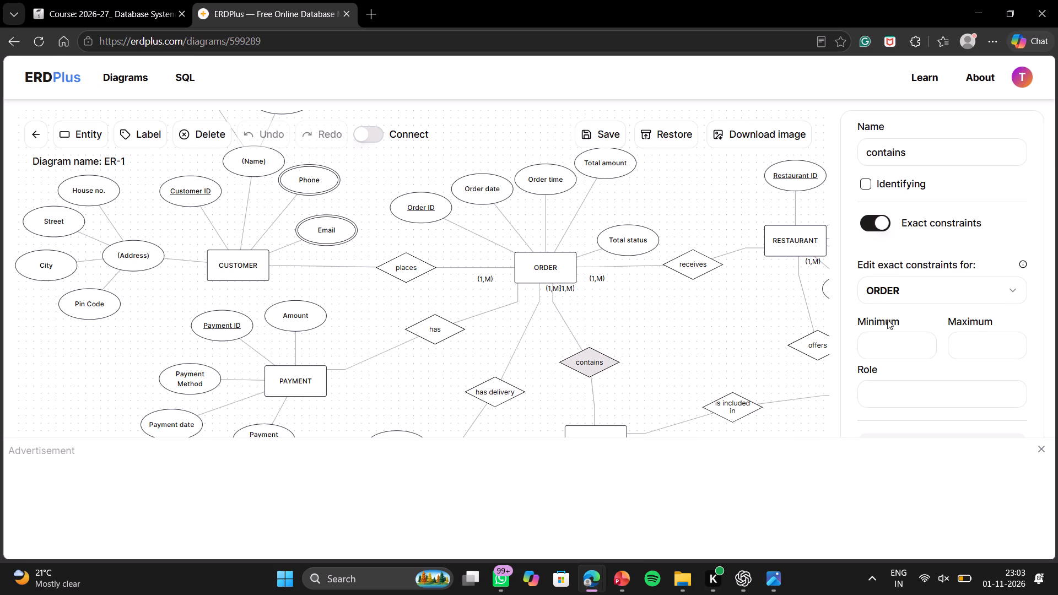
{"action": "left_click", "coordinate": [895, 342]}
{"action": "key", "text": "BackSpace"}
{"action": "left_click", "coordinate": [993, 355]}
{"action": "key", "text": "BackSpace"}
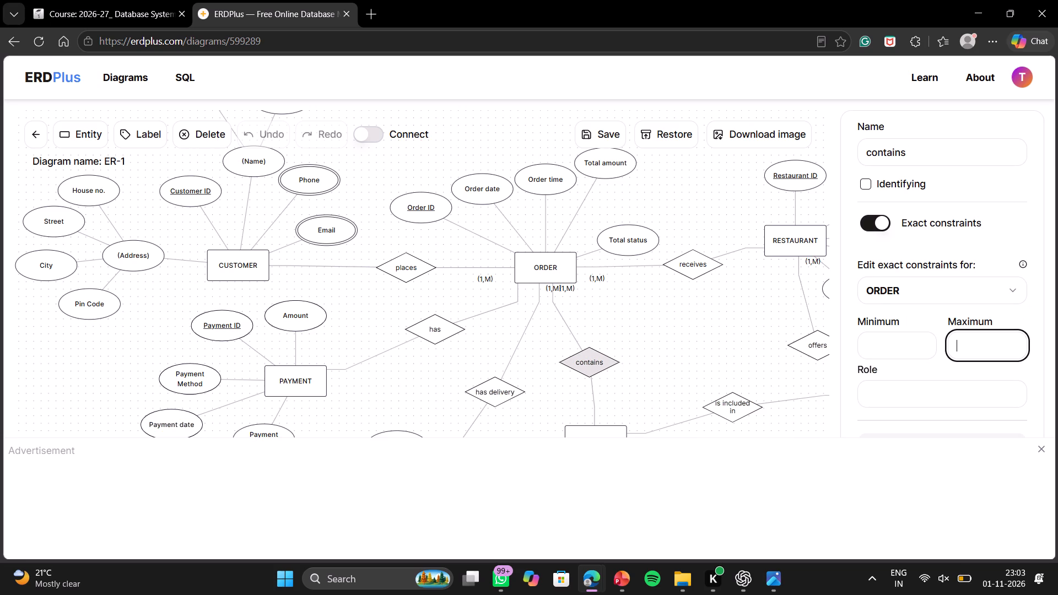
Inspect ORDER's minimum and maximum exact constraints in the "receives" relationship.
{"action": "left_click", "coordinate": [709, 275]}
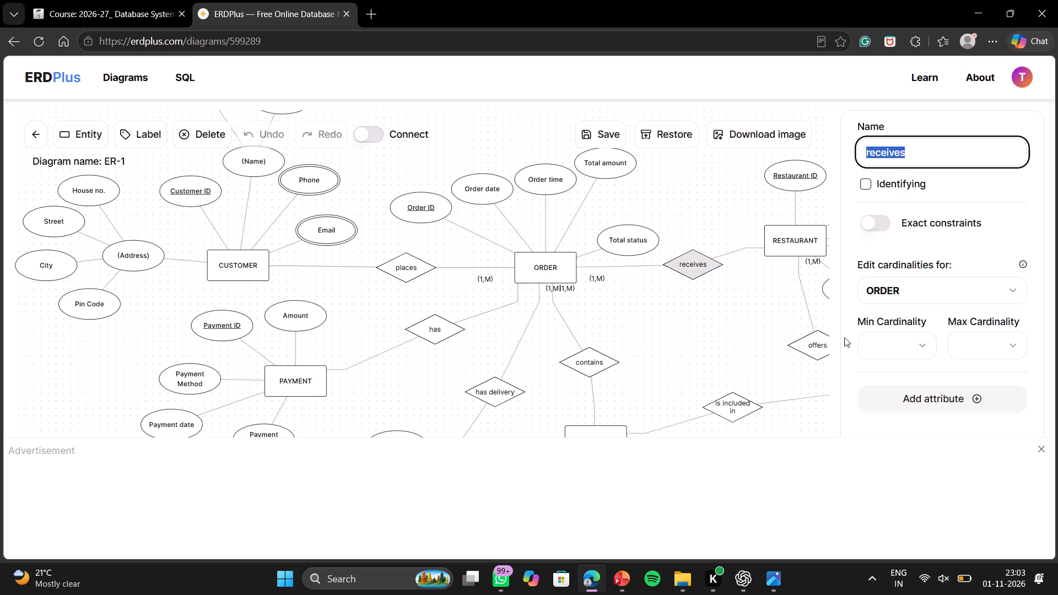
{"action": "left_click", "coordinate": [875, 215]}
{"action": "left_click", "coordinate": [883, 334]}
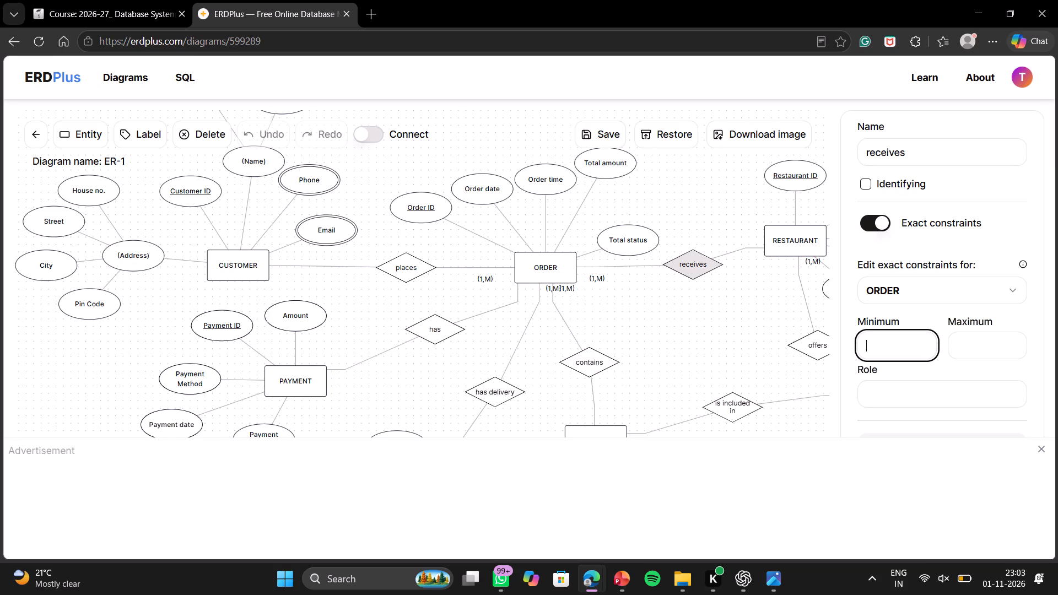
{"action": "left_click", "coordinate": [948, 336]}
{"action": "scroll", "coordinate": [983, 343], "scroll_direction": "down", "scroll_amount": 3}
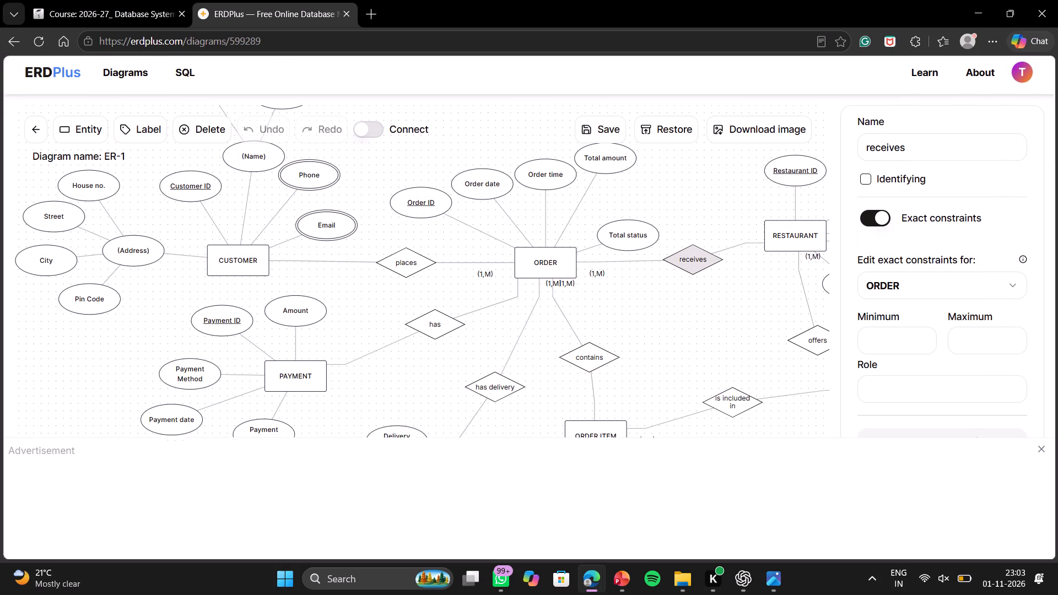
{"action": "left_click", "coordinate": [700, 279]}
{"action": "left_click", "coordinate": [697, 264]}
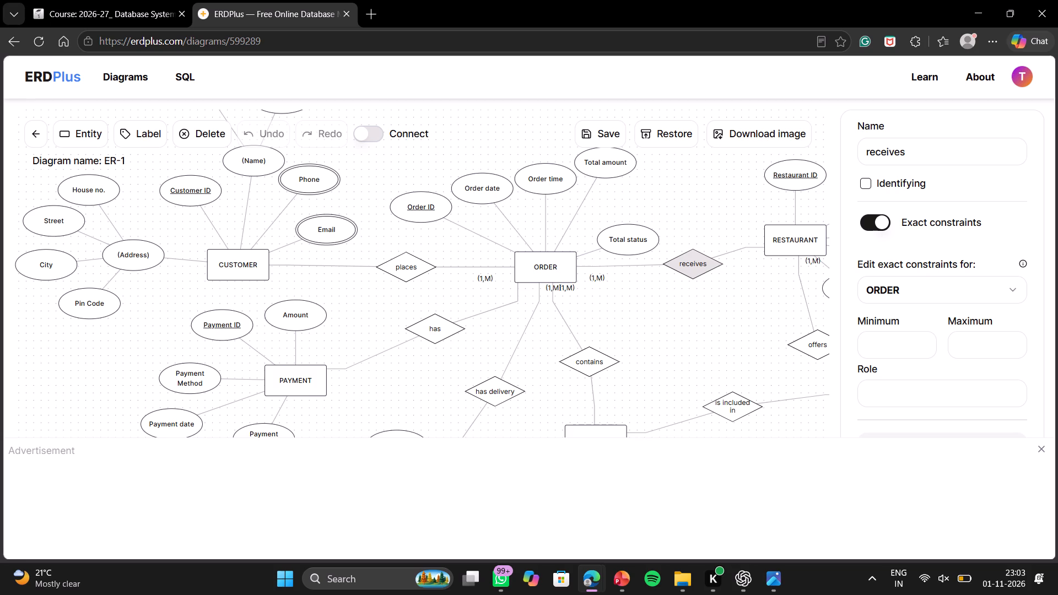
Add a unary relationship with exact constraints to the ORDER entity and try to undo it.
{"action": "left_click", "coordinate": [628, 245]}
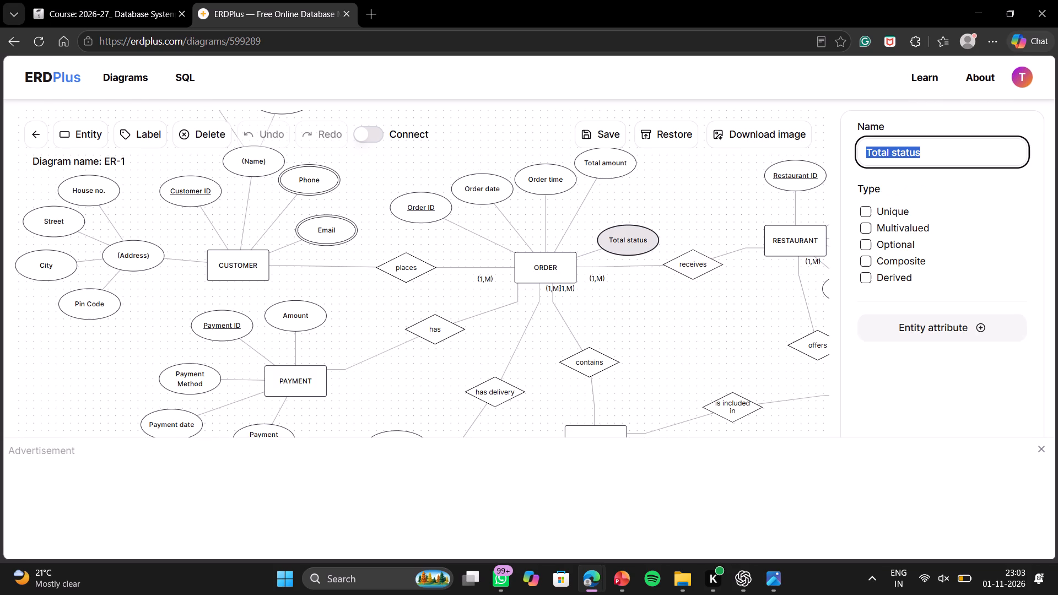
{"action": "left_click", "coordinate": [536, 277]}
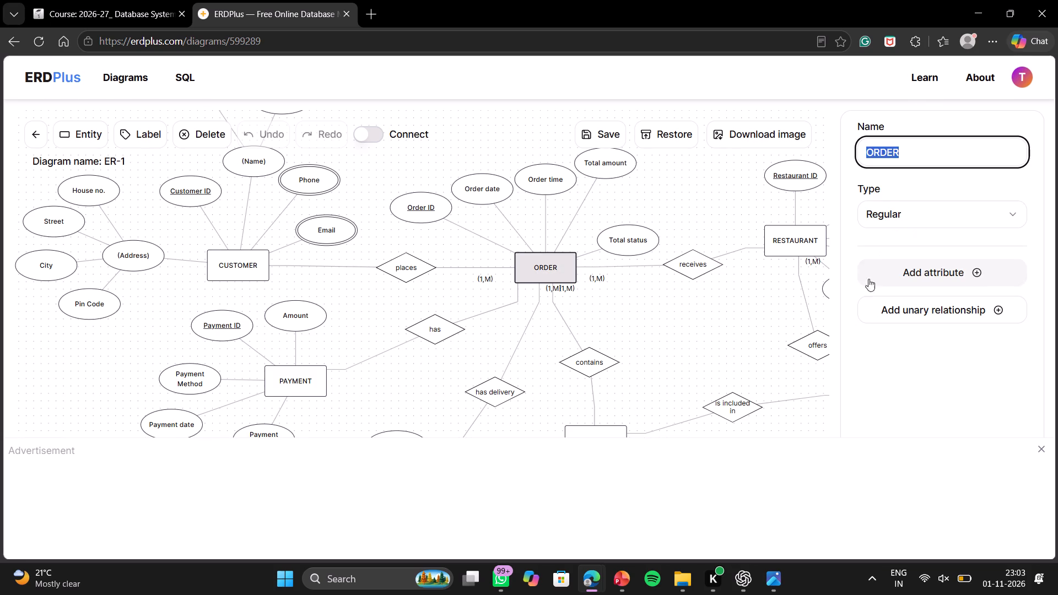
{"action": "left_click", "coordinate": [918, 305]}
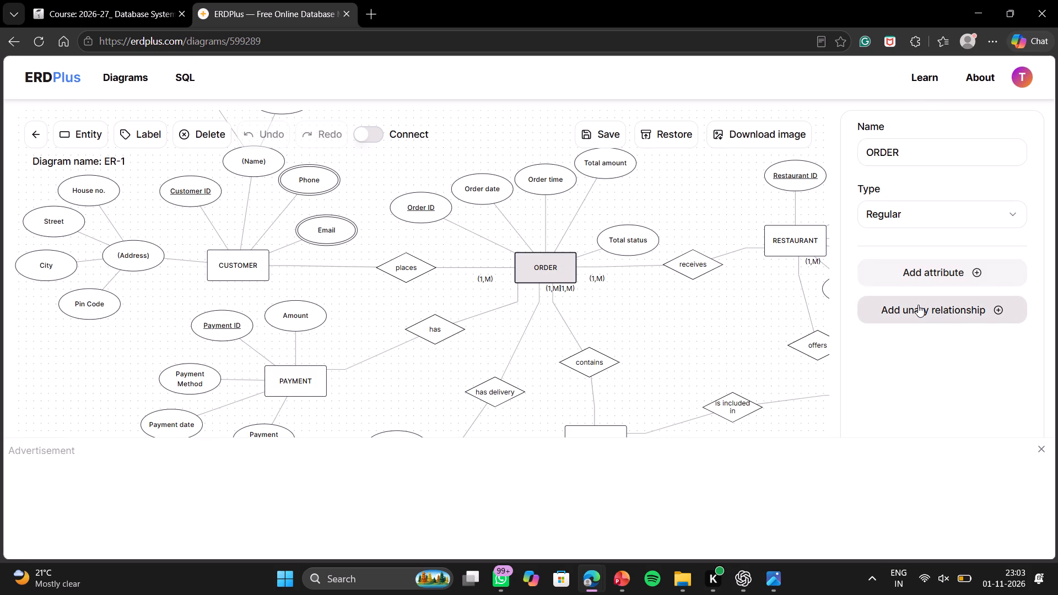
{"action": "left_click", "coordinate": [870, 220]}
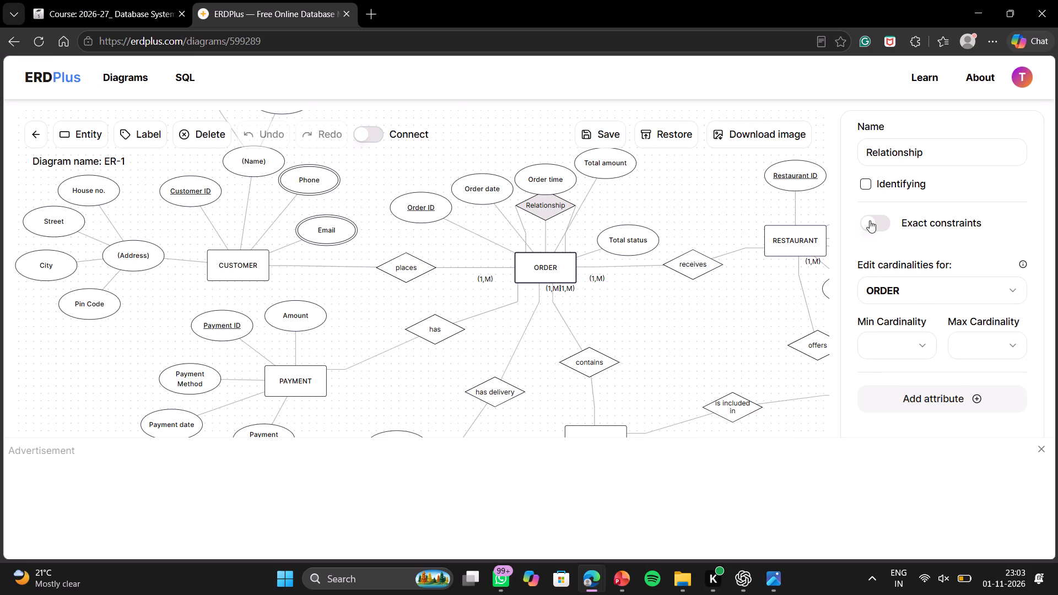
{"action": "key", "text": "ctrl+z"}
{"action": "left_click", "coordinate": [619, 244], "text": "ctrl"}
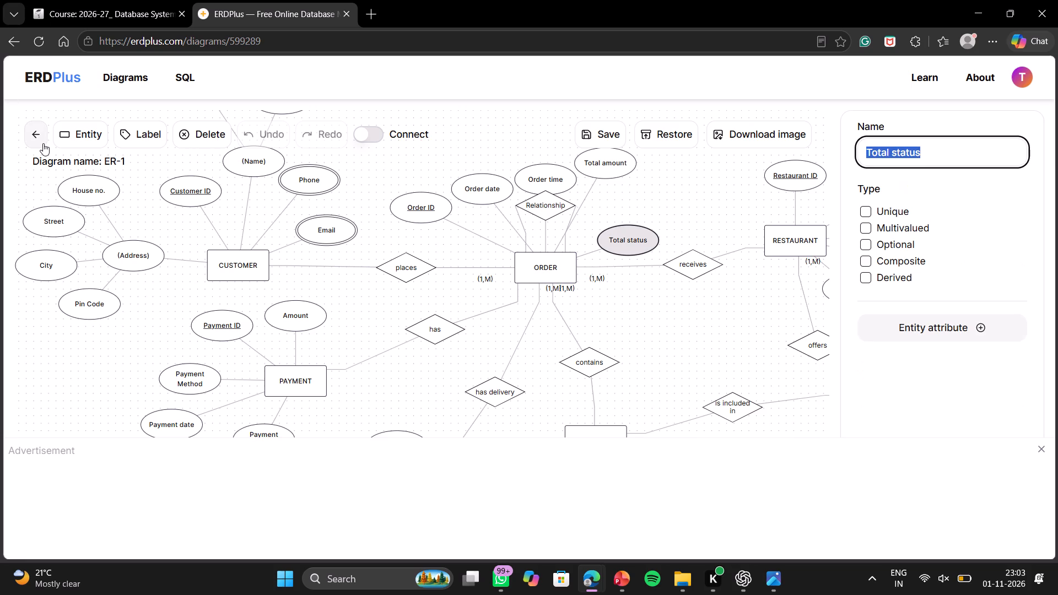
Leave ER-1 without saving and reopen it from the diagrams list.
{"action": "left_click", "coordinate": [43, 143]}
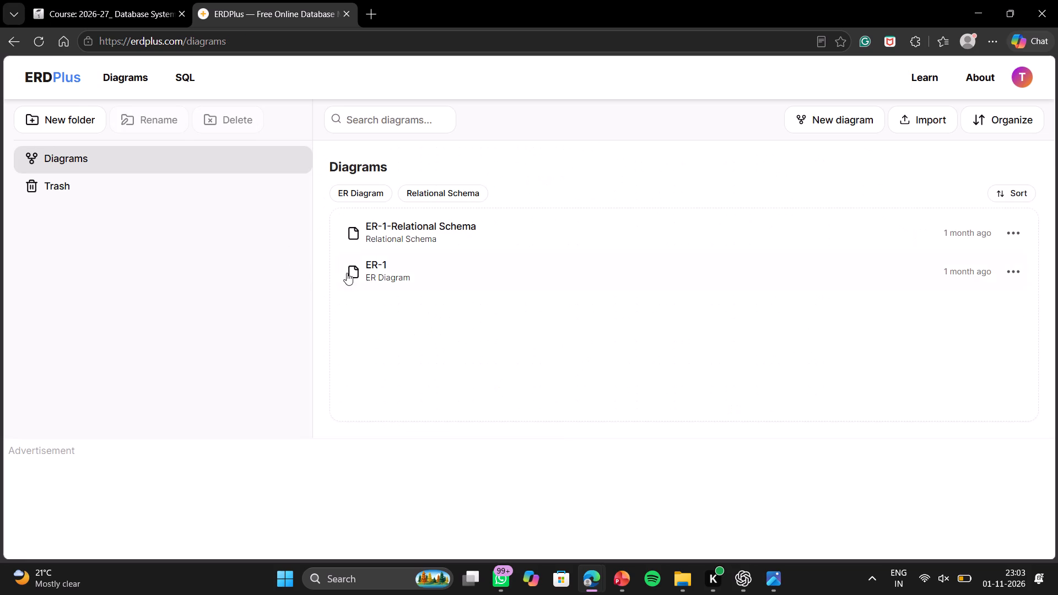
{"action": "left_click", "coordinate": [352, 271]}
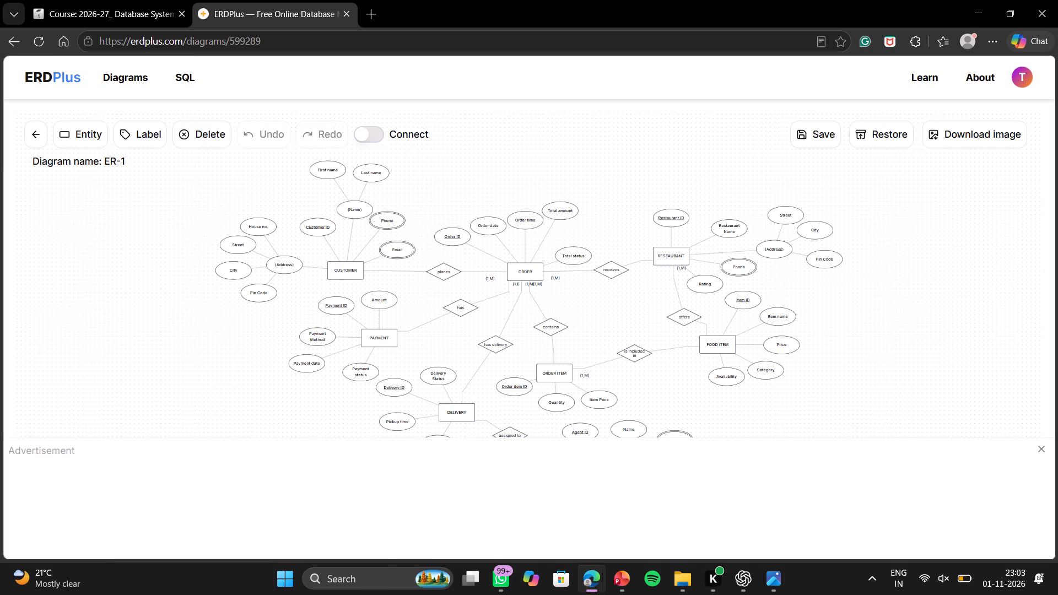
Examine RESTAURANT's cardinality marking, checking the nearby Rating attribute and the RESTAURANT entity's properties.
{"action": "scroll", "coordinate": [527, 263], "scroll_direction": "right", "scroll_amount": 1}
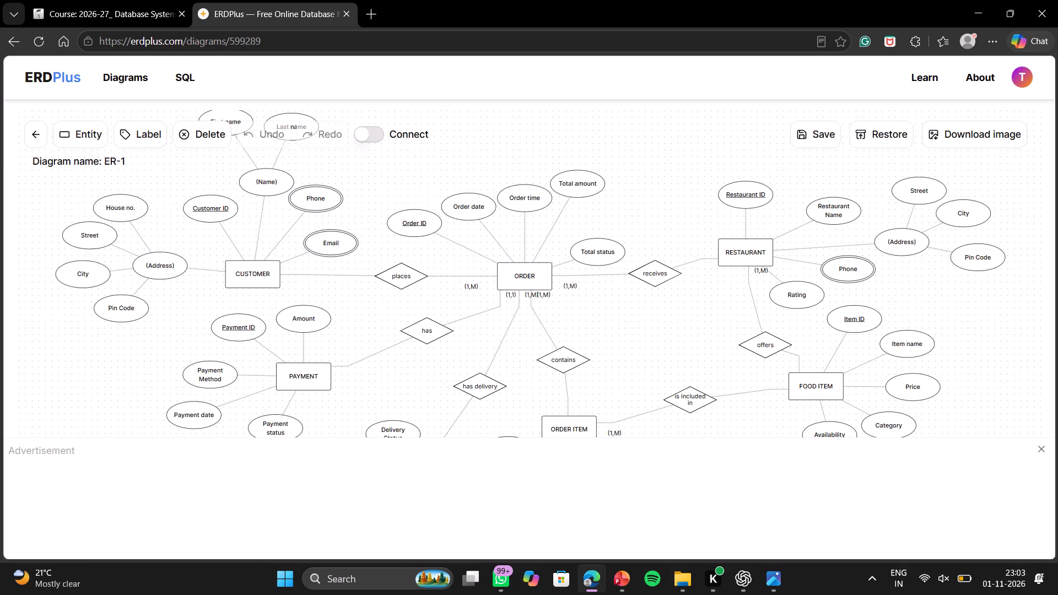
{"action": "scroll", "coordinate": [527, 263], "scroll_direction": "left", "scroll_amount": 2}
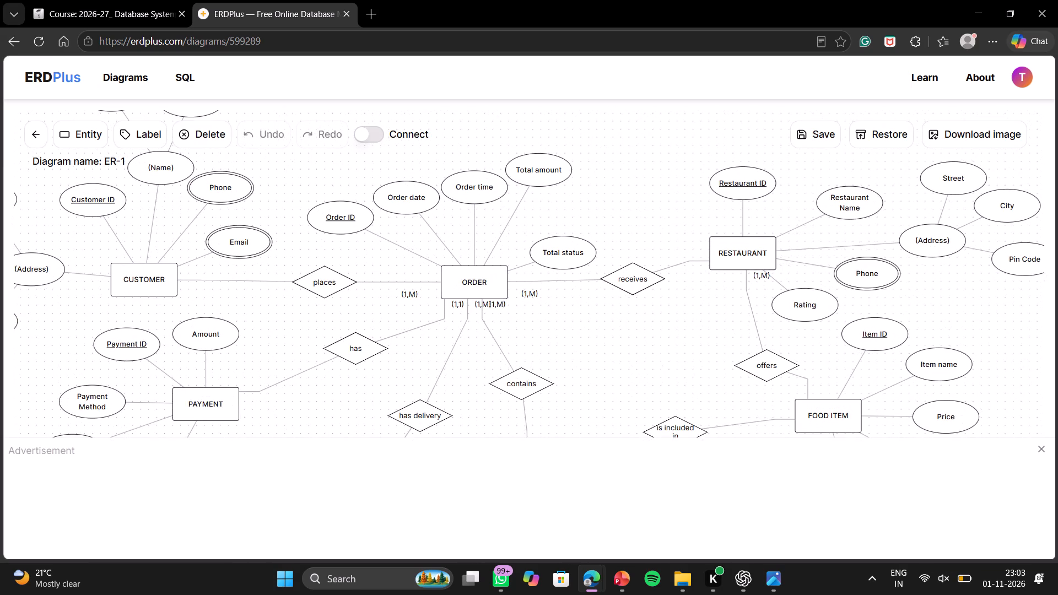
{"action": "left_click", "coordinate": [799, 307]}
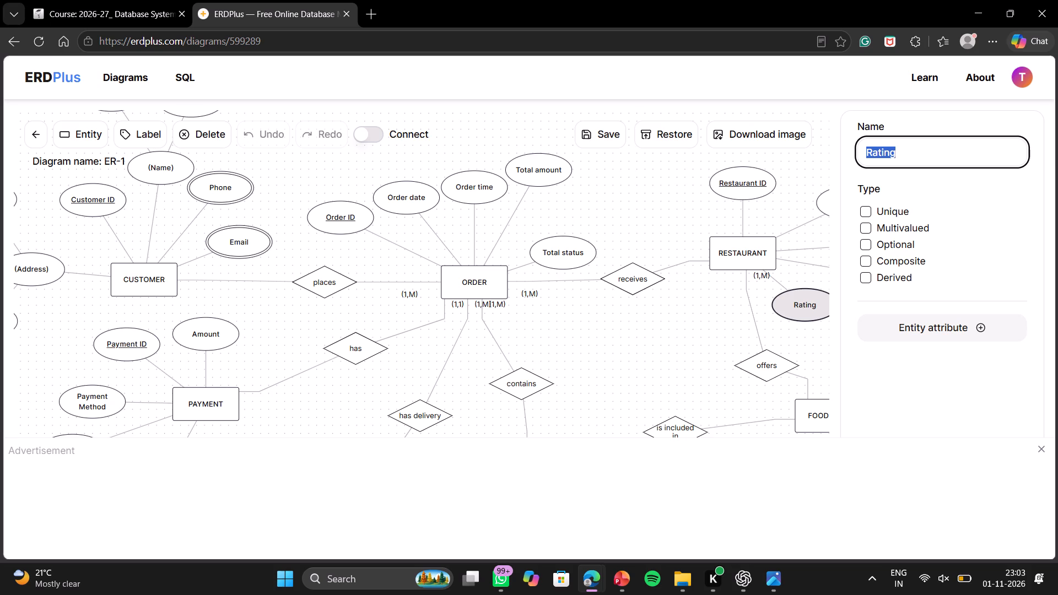
{"action": "left_click", "coordinate": [760, 259]}
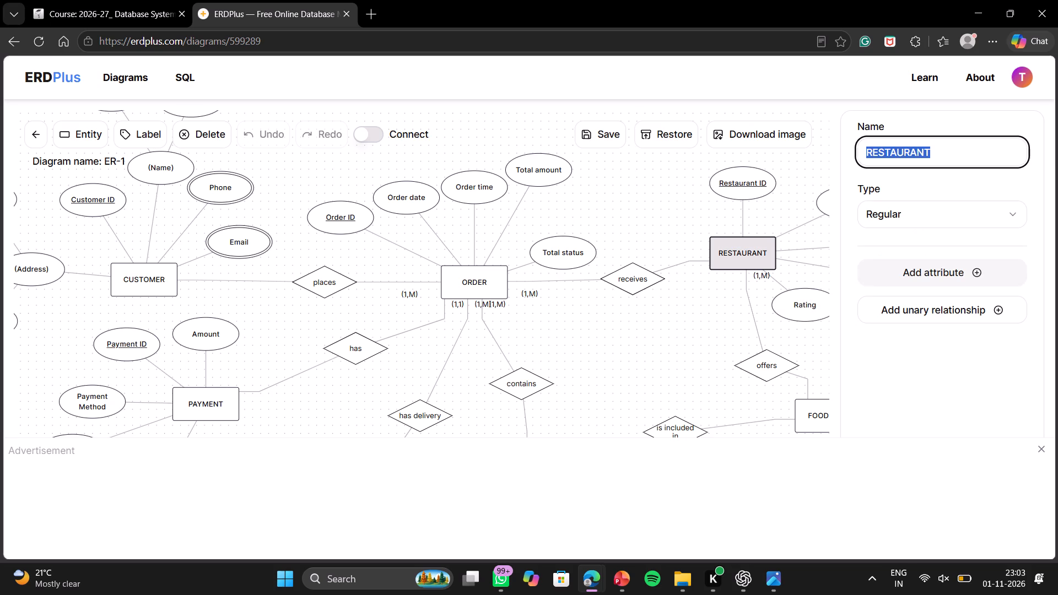
{"action": "scroll", "coordinate": [775, 306], "scroll_direction": "left", "scroll_amount": 4}
{"action": "scroll", "coordinate": [633, 286], "scroll_direction": "left", "scroll_amount": 6}
{"action": "left_click", "coordinate": [818, 108]}
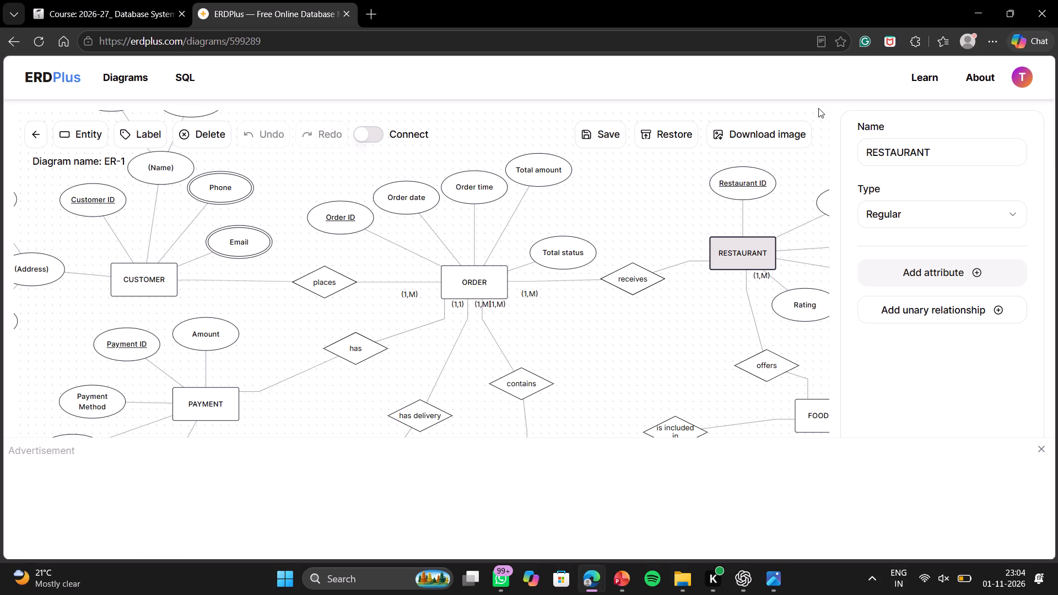
Close the advertisement covering the lower part of the diagram.
{"action": "left_click", "coordinate": [1044, 445]}
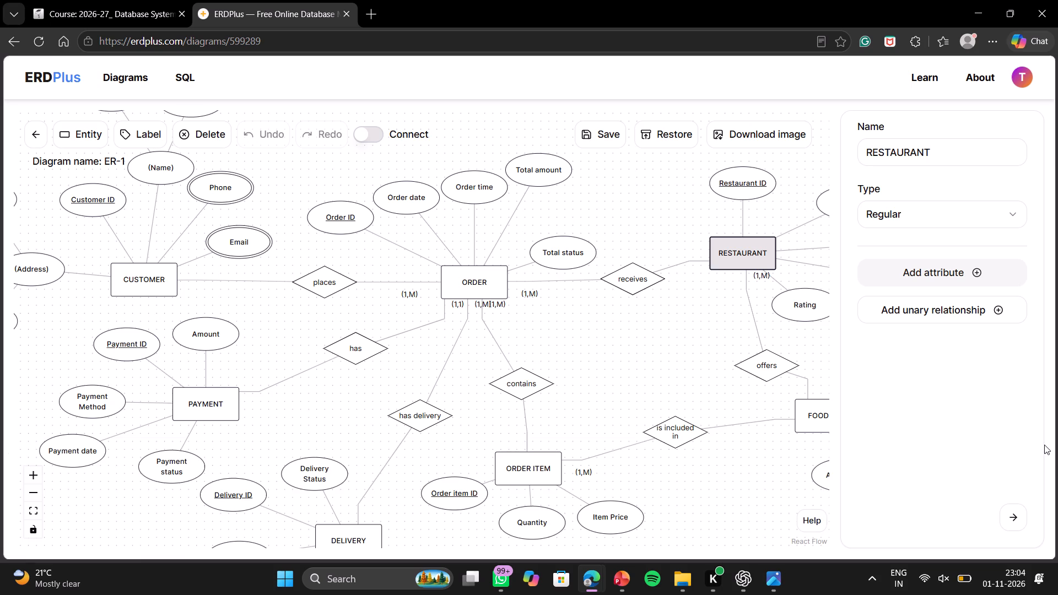
Inspect RESTAURANT's exact constraints in the "offers" relationship.
{"action": "scroll", "coordinate": [706, 450], "scroll_direction": "left", "scroll_amount": 7}
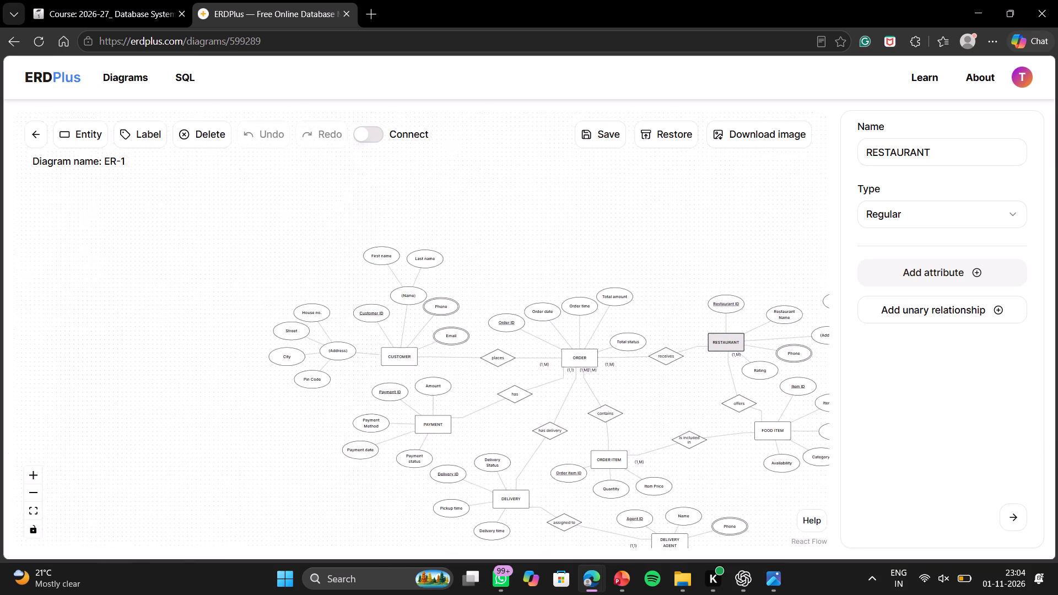
{"action": "scroll", "coordinate": [706, 450], "scroll_direction": "down", "scroll_amount": 3}
{"action": "left_click_drag", "start_coordinate": [680, 382], "coordinate": [425, 271]}
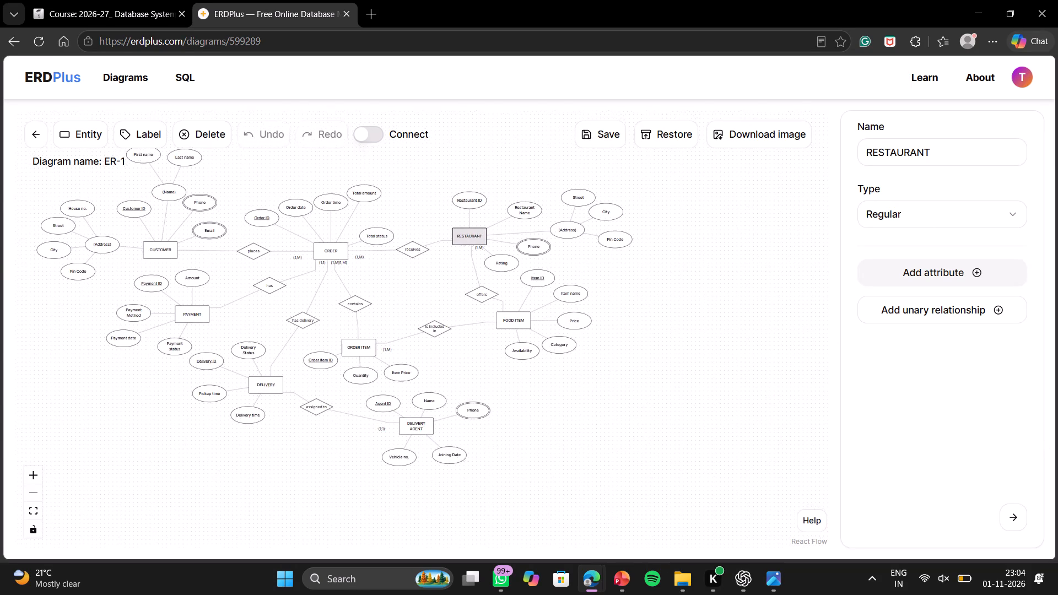
{"action": "left_click_drag", "start_coordinate": [425, 271], "coordinate": [438, 259]}
{"action": "scroll", "coordinate": [466, 257], "scroll_direction": "right", "scroll_amount": 1}
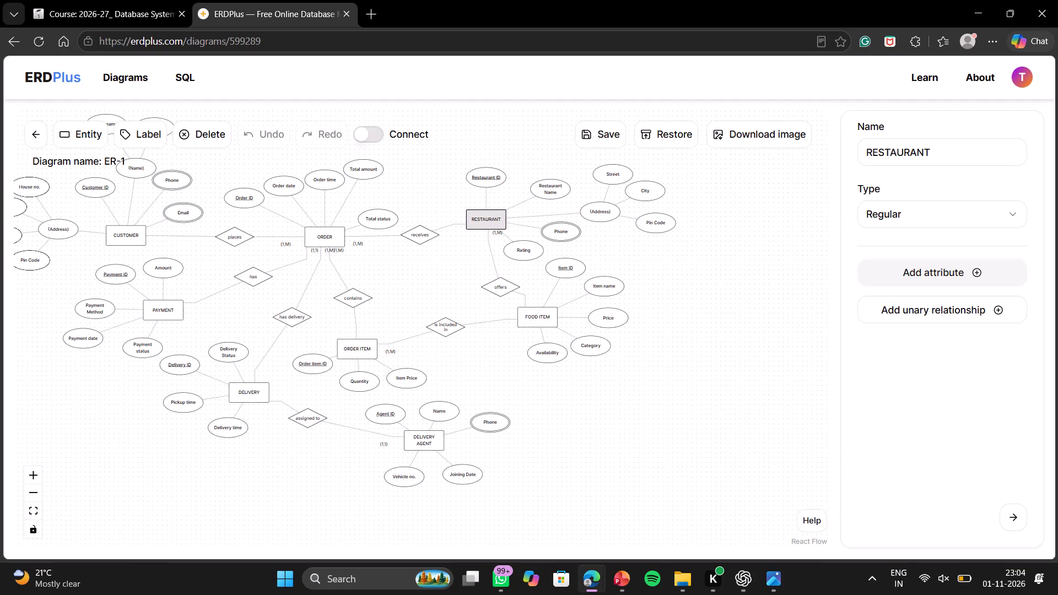
{"action": "scroll", "coordinate": [466, 257], "scroll_direction": "right", "scroll_amount": 2}
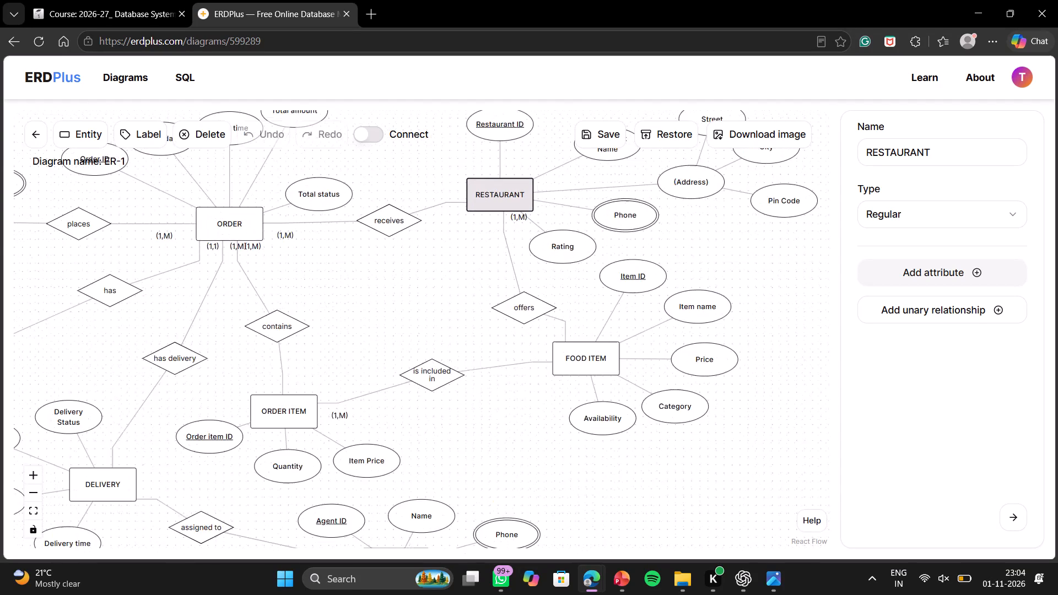
{"action": "left_click", "coordinate": [522, 315]}
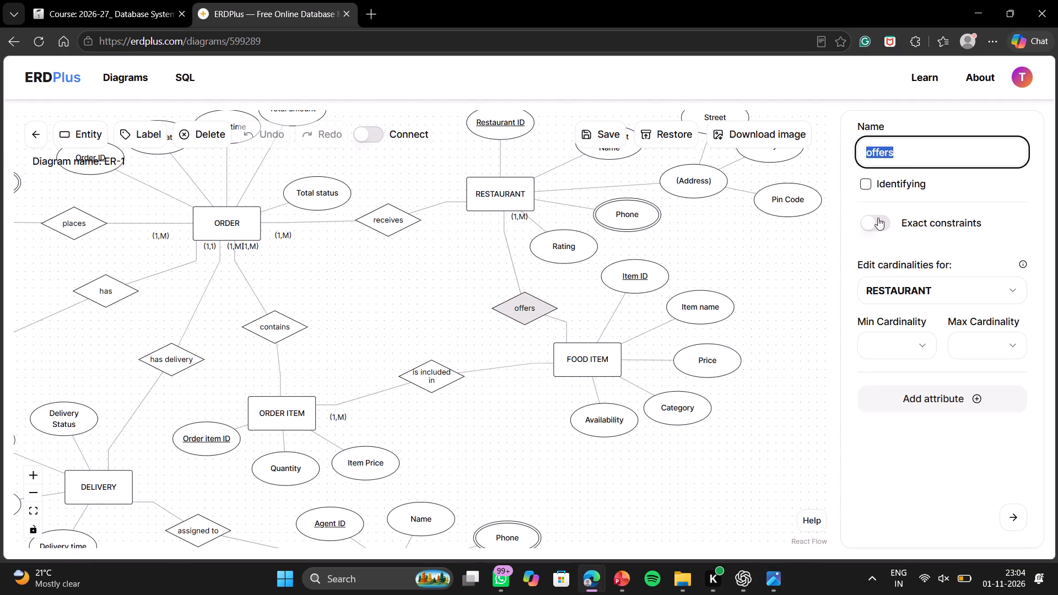
{"action": "left_click", "coordinate": [878, 218]}
{"action": "left_click", "coordinate": [894, 339]}
{"action": "double_click", "coordinate": [894, 339]}
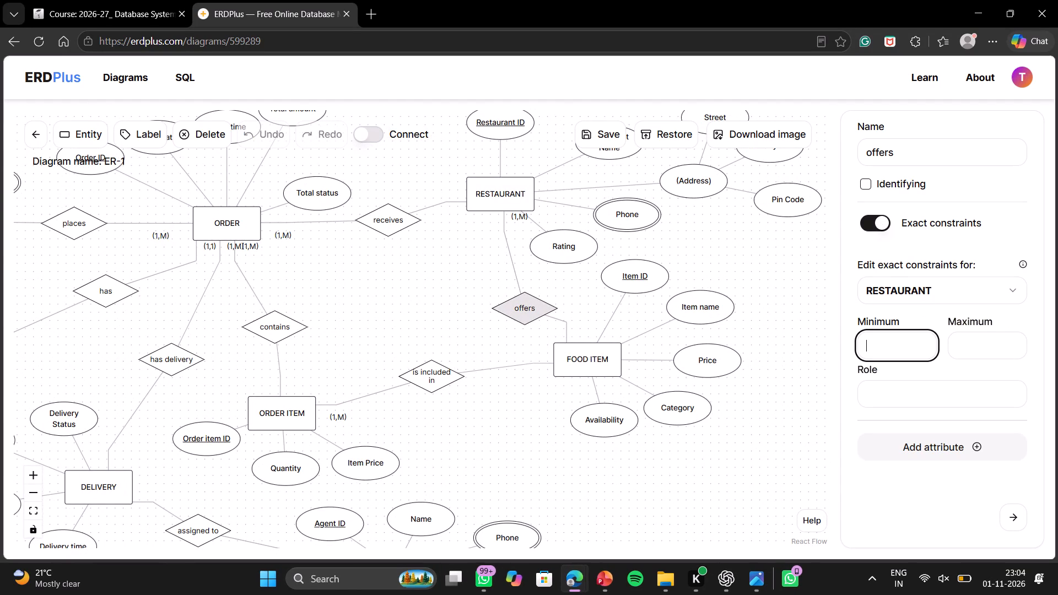
{"action": "double_click", "coordinate": [894, 339]}
Set RESTAURANT's minimum and maximum cardinality in the "offers" relationship to Unspecified and recheck its exact constraints.
{"action": "left_click", "coordinate": [876, 229]}
{"action": "left_click", "coordinate": [904, 352]}
{"action": "left_click", "coordinate": [890, 421]}
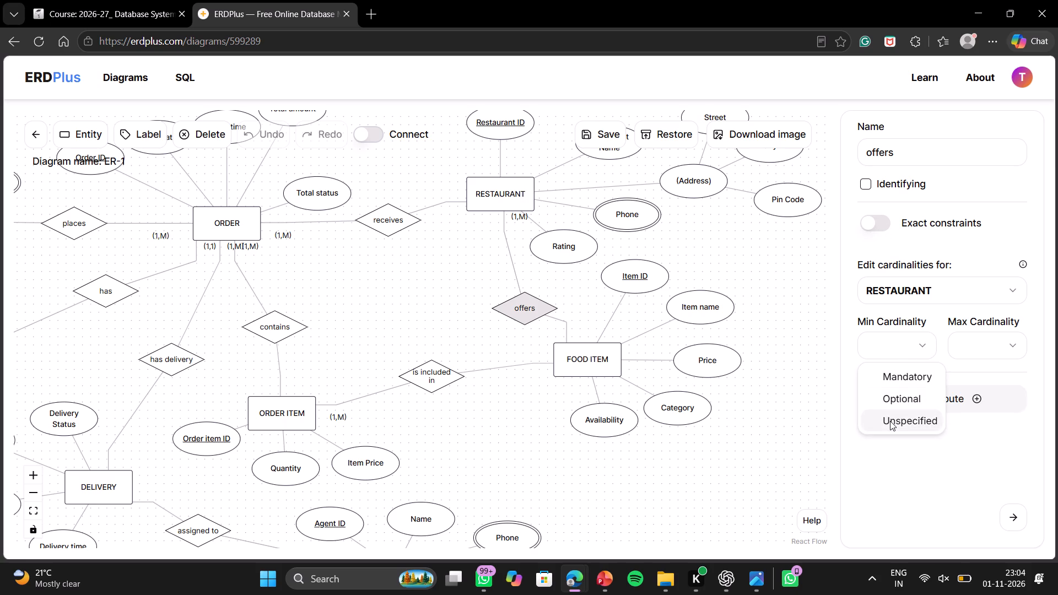
{"action": "left_click", "coordinate": [983, 348]}
{"action": "left_click", "coordinate": [980, 423]}
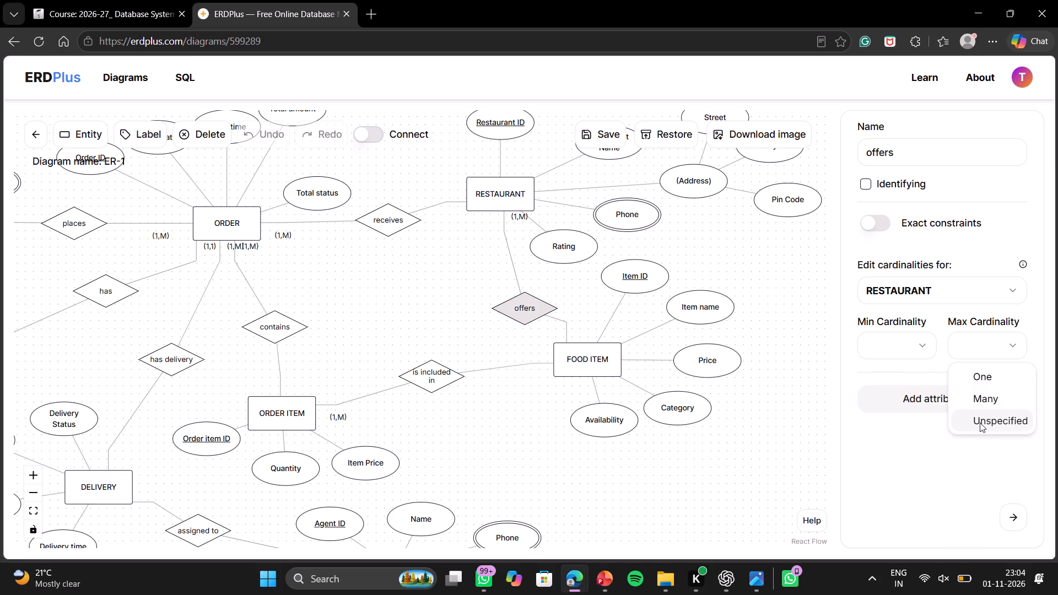
{"action": "left_click", "coordinate": [885, 223]}
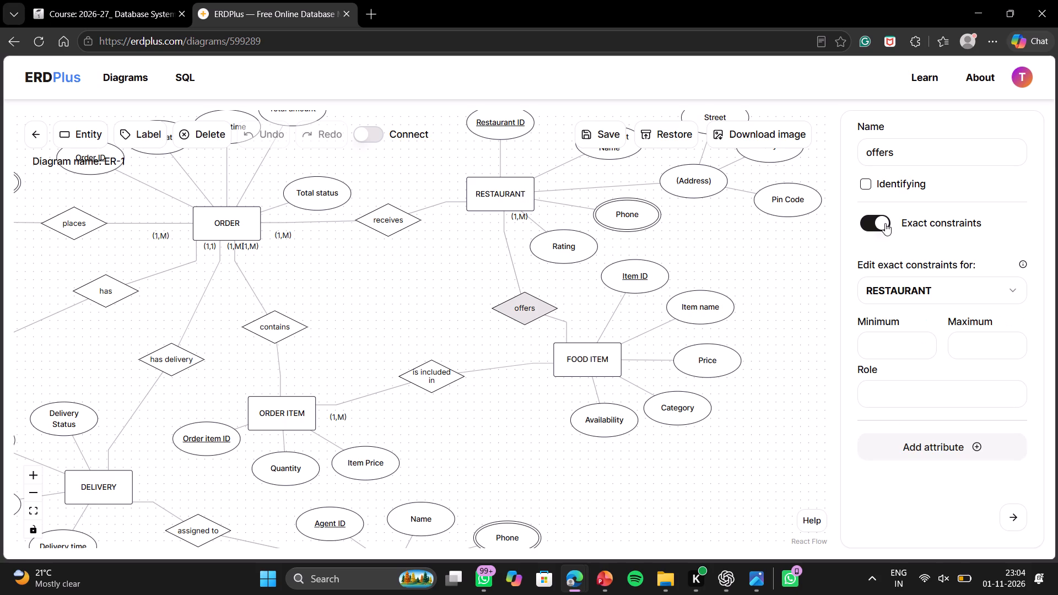
{"action": "left_click", "coordinate": [884, 348]}
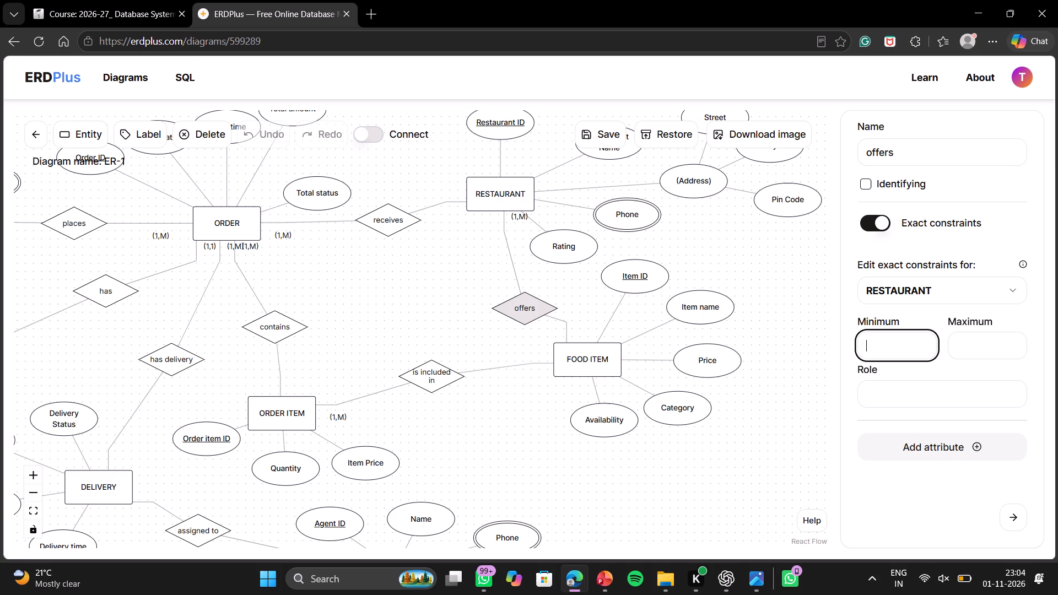
Mark RESTAURANT's Rating attribute as Unique.
{"action": "left_click", "coordinate": [648, 224]}
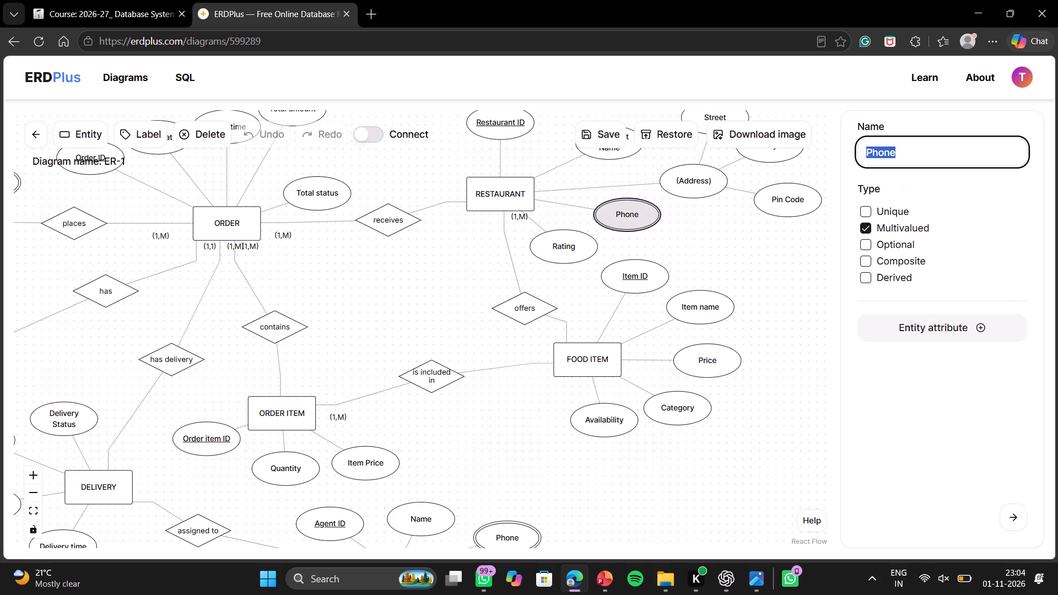
{"action": "left_click", "coordinate": [565, 261]}
{"action": "scroll", "coordinate": [525, 217], "scroll_direction": "right", "scroll_amount": 1}
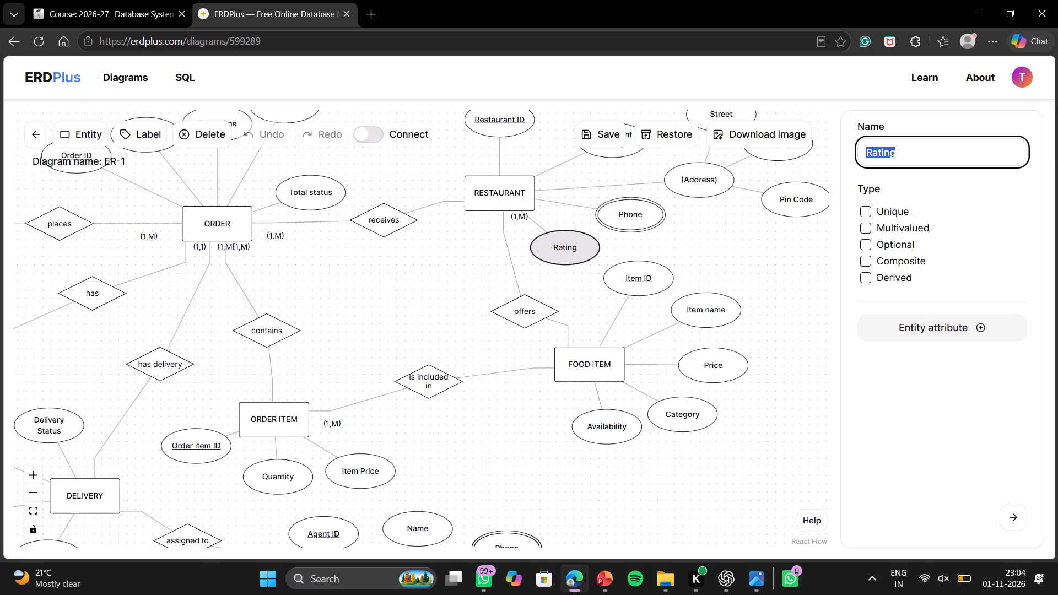
{"action": "scroll", "coordinate": [525, 217], "scroll_direction": "right", "scroll_amount": 1}
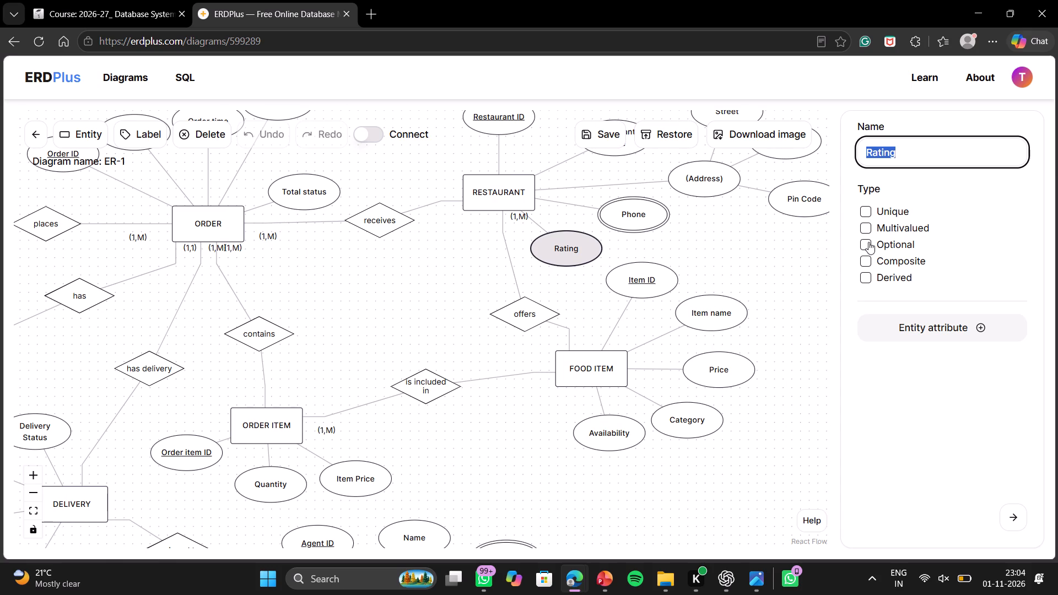
{"action": "left_click", "coordinate": [867, 213]}
Inspect RESTAURANT's exact constraints in the "offers" relationship.
{"action": "left_click", "coordinate": [531, 317]}
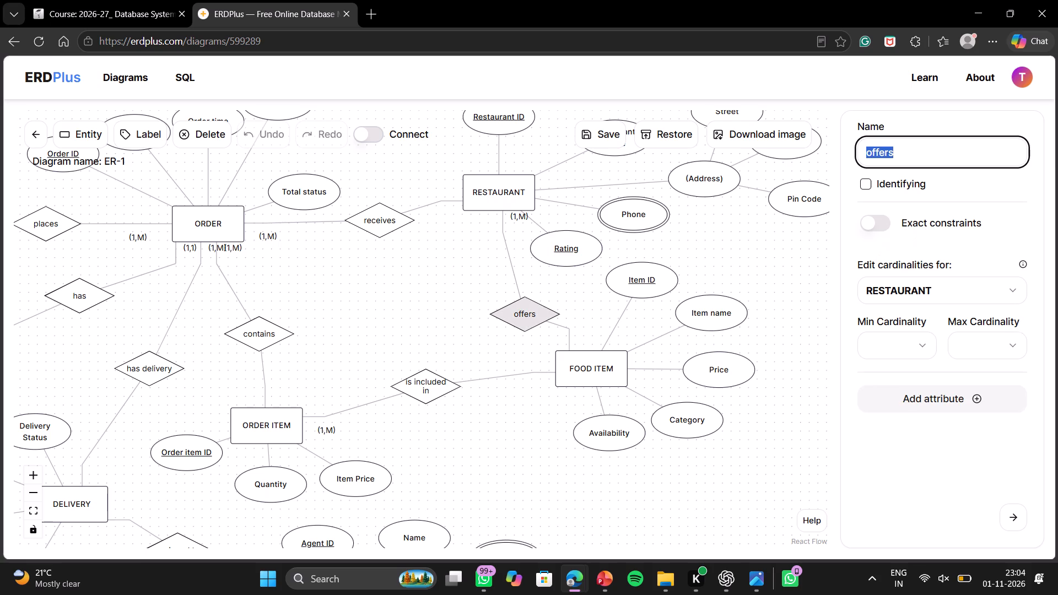
{"action": "left_click", "coordinate": [877, 219]}
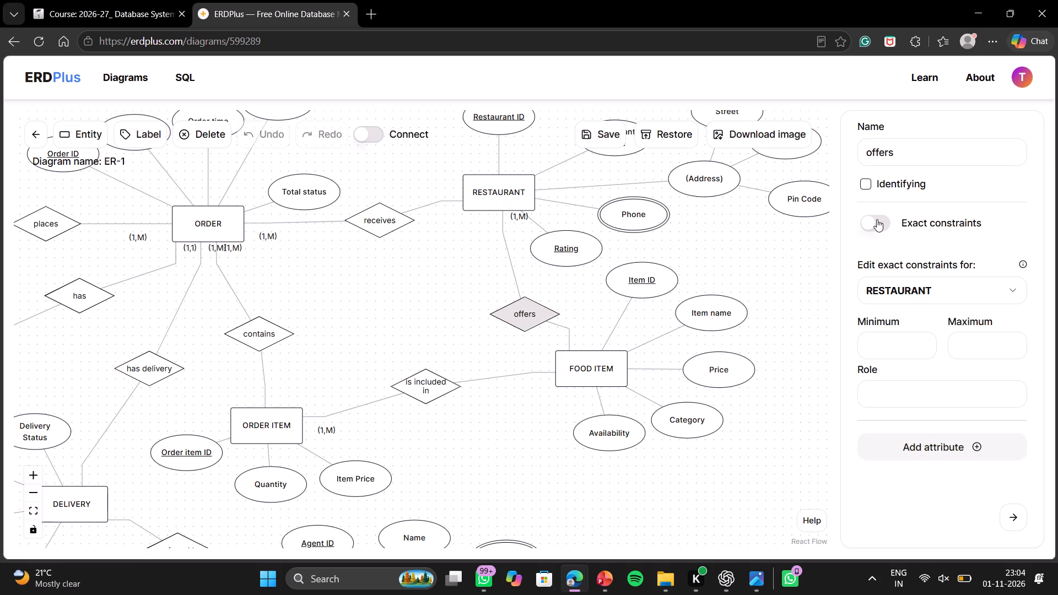
{"action": "left_click", "coordinate": [879, 221]}
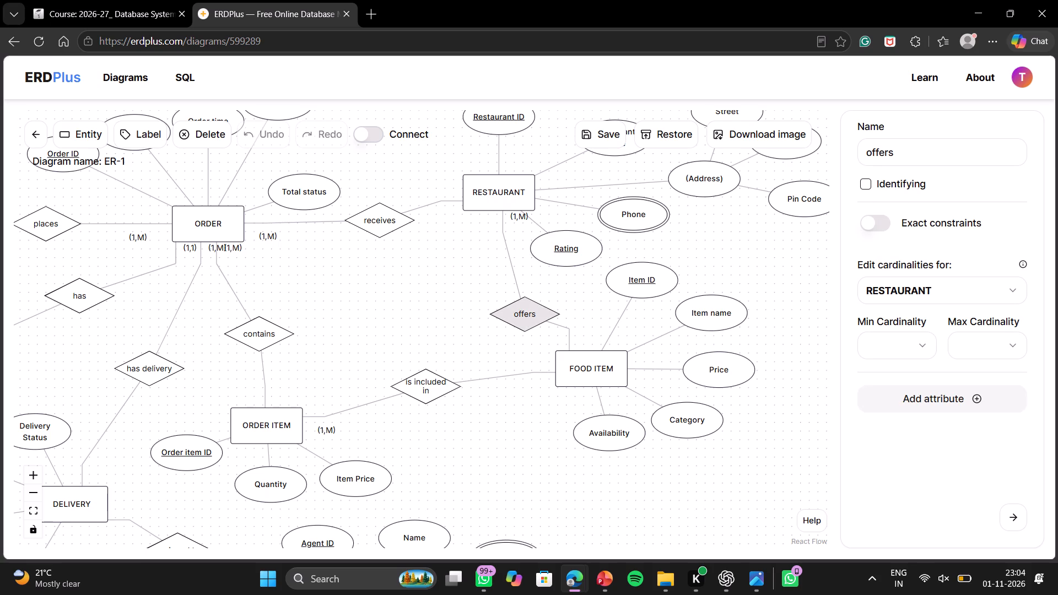
Remove the Unique setting from RESTAURANT's Rating attribute.
{"action": "left_click", "coordinate": [578, 258]}
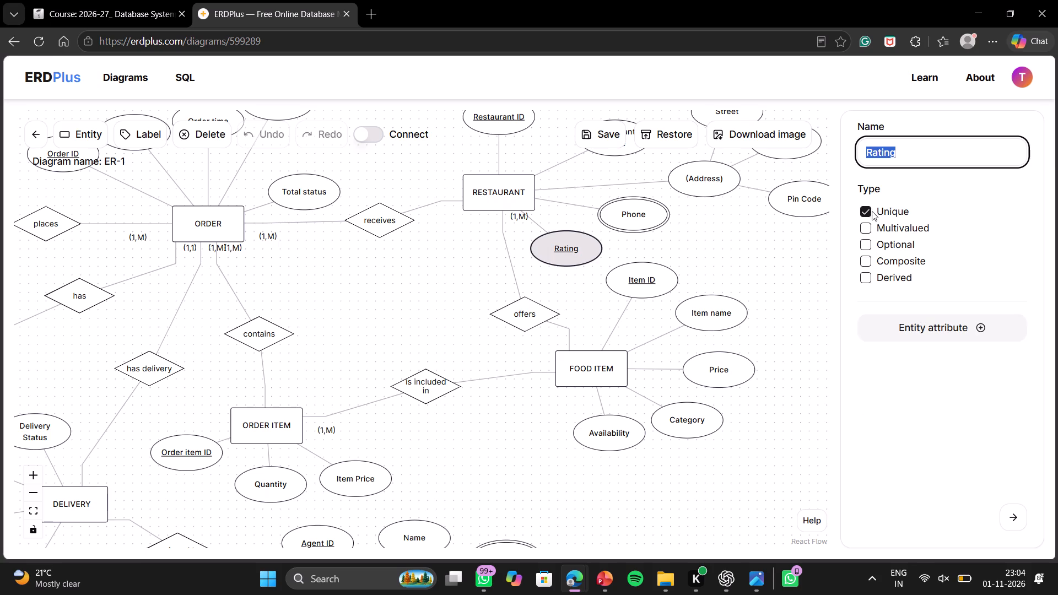
{"action": "left_click", "coordinate": [868, 211]}
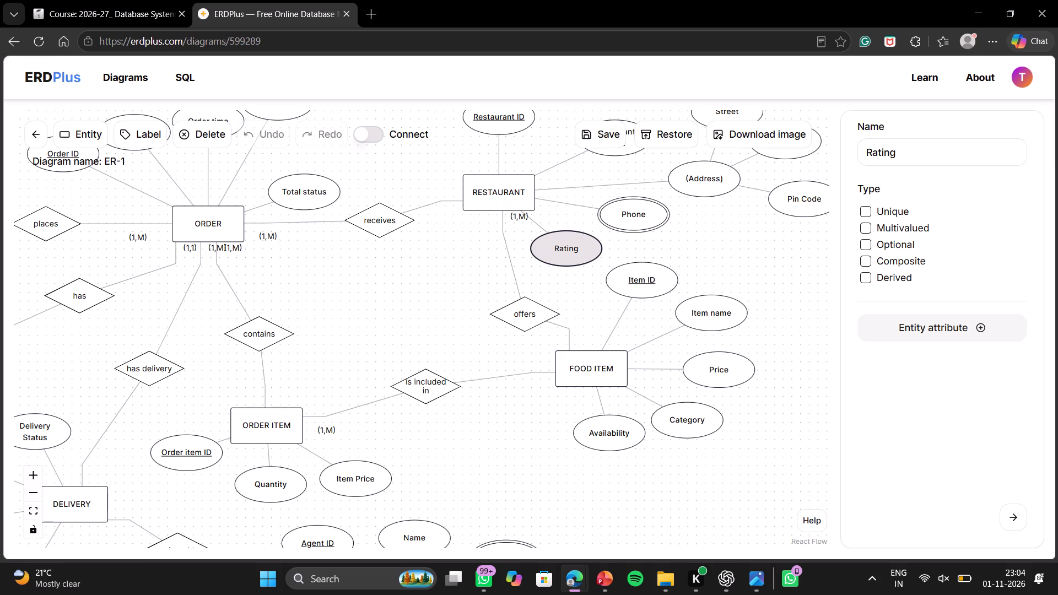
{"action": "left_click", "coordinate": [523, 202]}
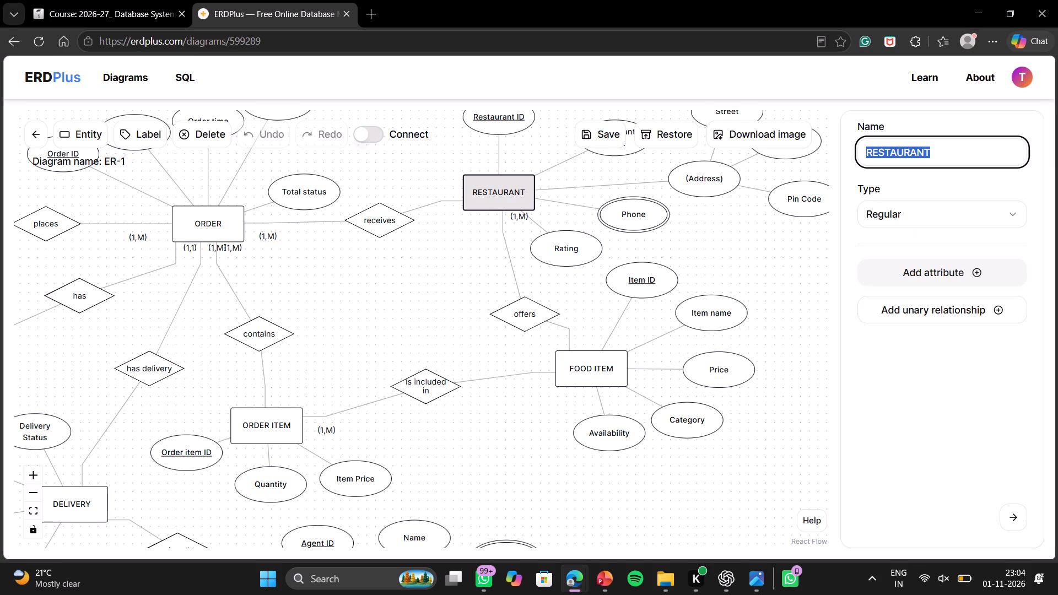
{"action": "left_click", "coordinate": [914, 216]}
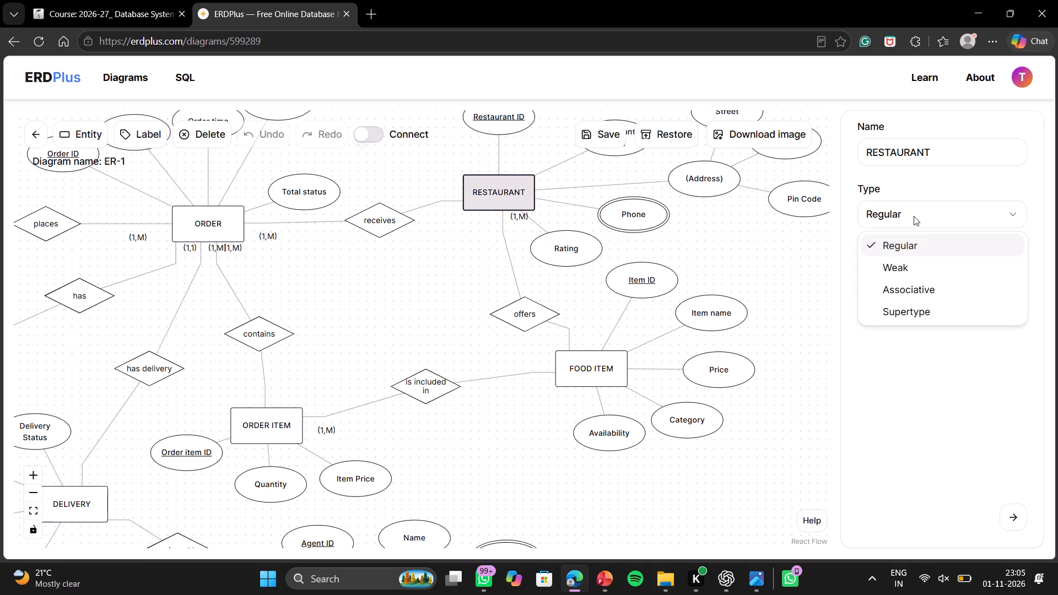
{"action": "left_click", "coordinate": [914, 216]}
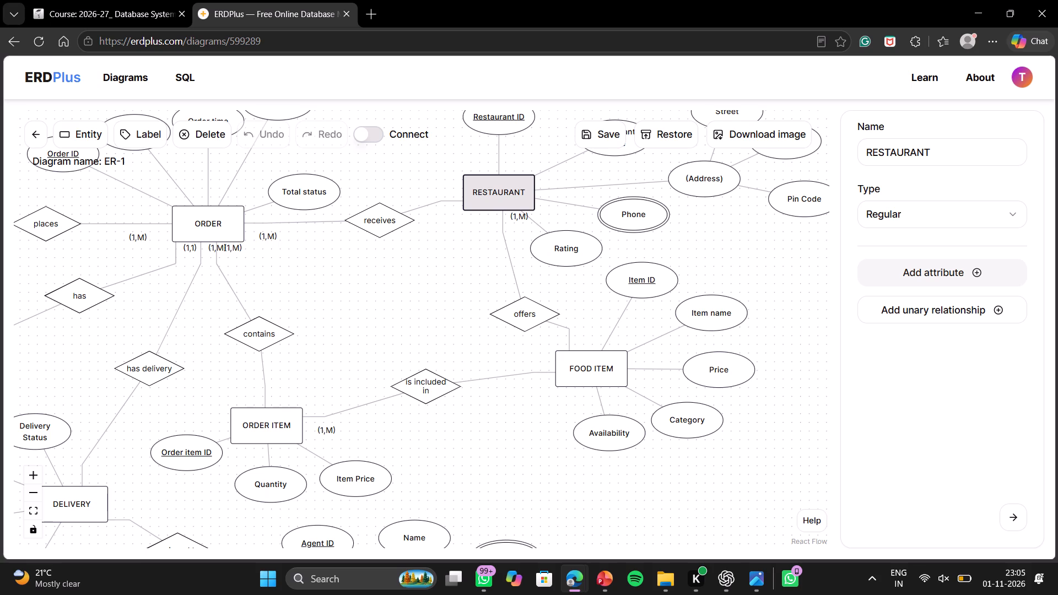
Check ORDER's exact constraints in the "receives", "contains" and "has delivery" relationships.
{"action": "scroll", "coordinate": [583, 316], "scroll_direction": "right", "scroll_amount": 4}
{"action": "left_click", "coordinate": [370, 220]}
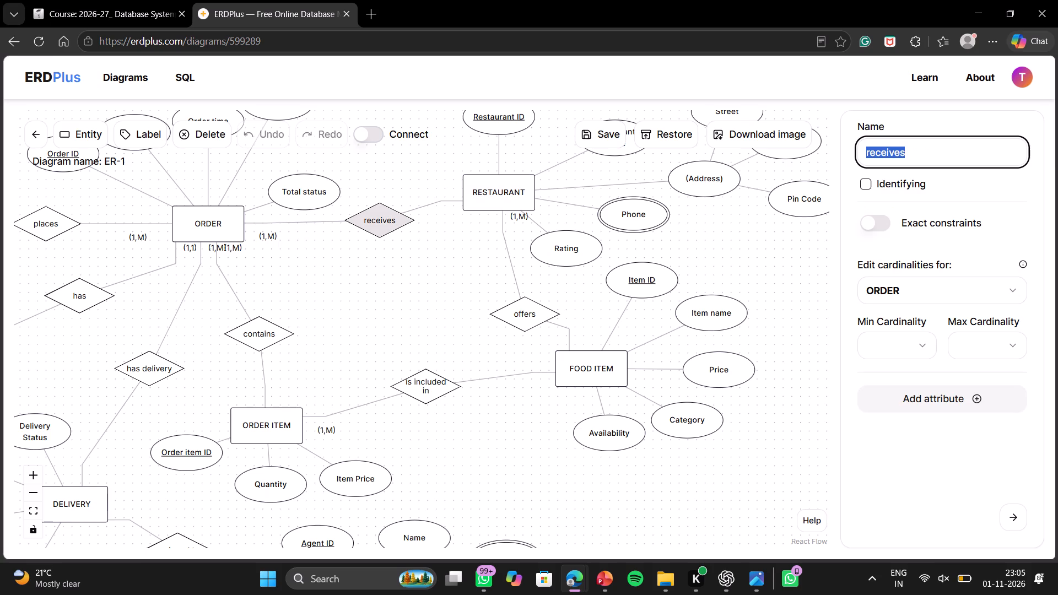
{"action": "left_click", "coordinate": [871, 224]}
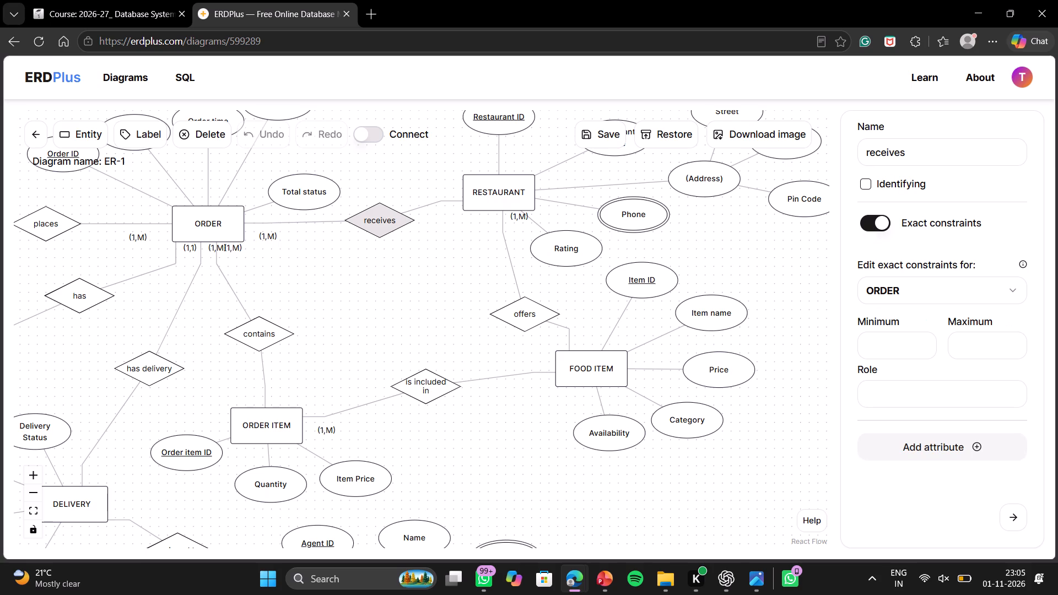
{"action": "left_click", "coordinate": [277, 344]}
{"action": "left_click", "coordinate": [876, 228]}
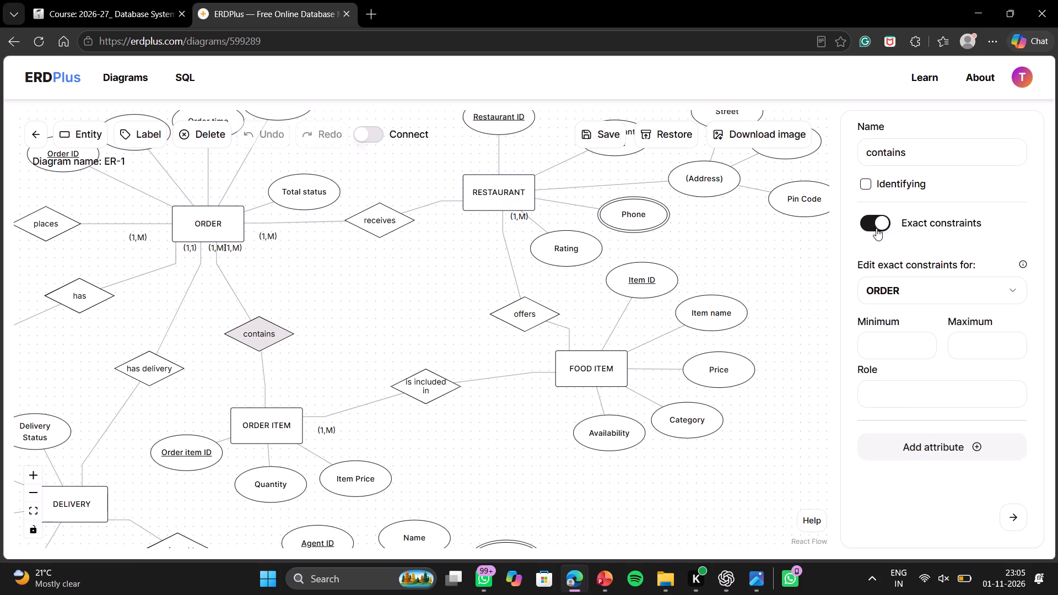
{"action": "left_click", "coordinate": [136, 374]}
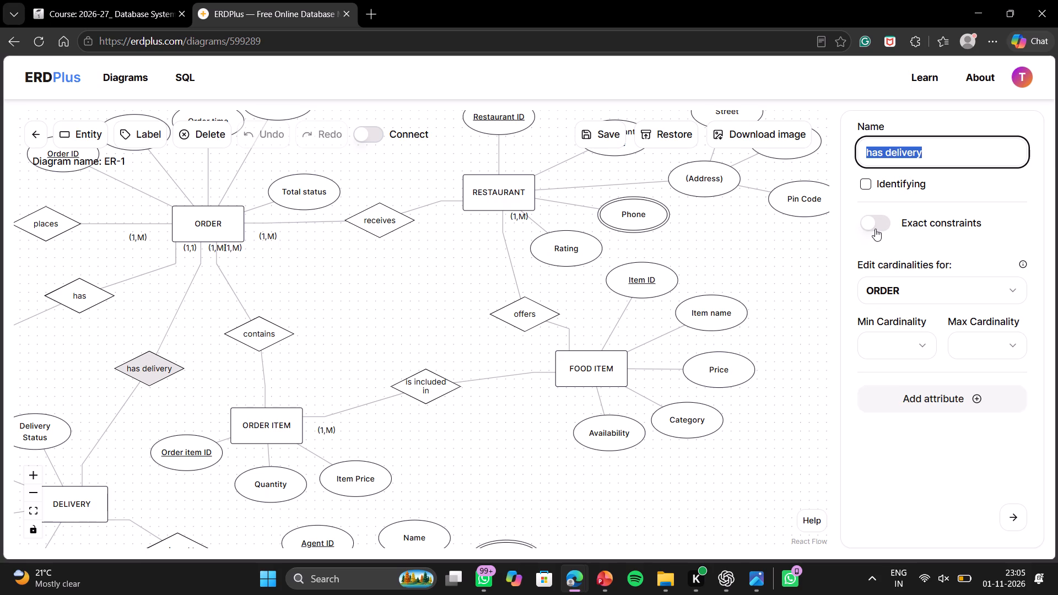
{"action": "left_click", "coordinate": [875, 229]}
Clear PAYMENT's minimum and maximum exact constraints in the "has" relationship.
{"action": "left_click", "coordinate": [87, 297]}
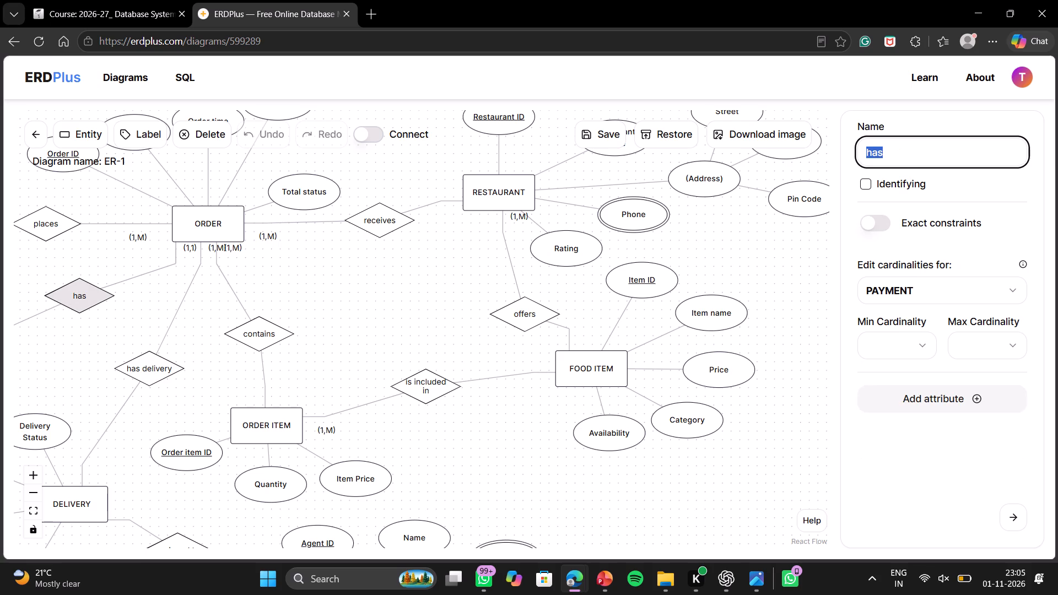
{"action": "left_click", "coordinate": [884, 225]}
{"action": "left_click_drag", "start_coordinate": [891, 360], "coordinate": [896, 350]}
{"action": "left_click", "coordinate": [896, 350]}
{"action": "key", "text": "BackSpace"}
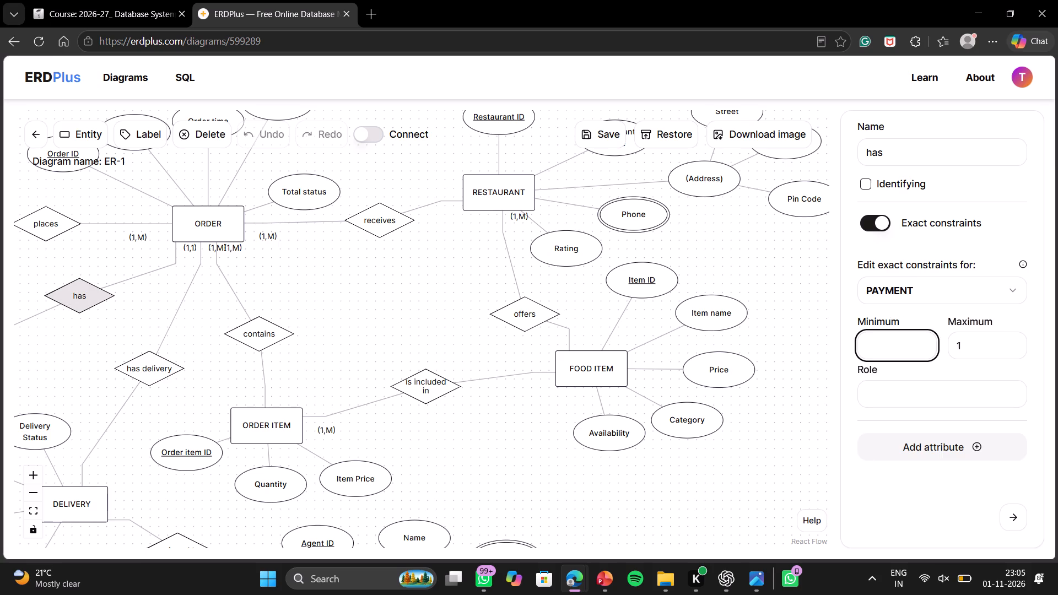
{"action": "left_click", "coordinate": [982, 339]}
{"action": "key", "text": "BackSpace"}
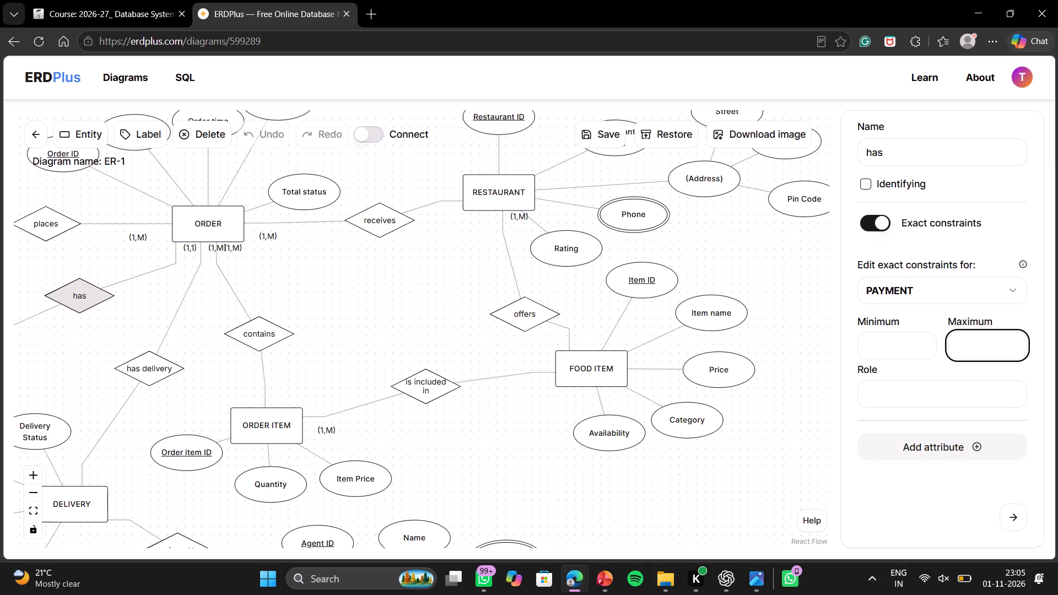
Clear CUSTOMER's minimum exact constraint in the "places" relationship.
{"action": "left_click", "coordinate": [42, 236]}
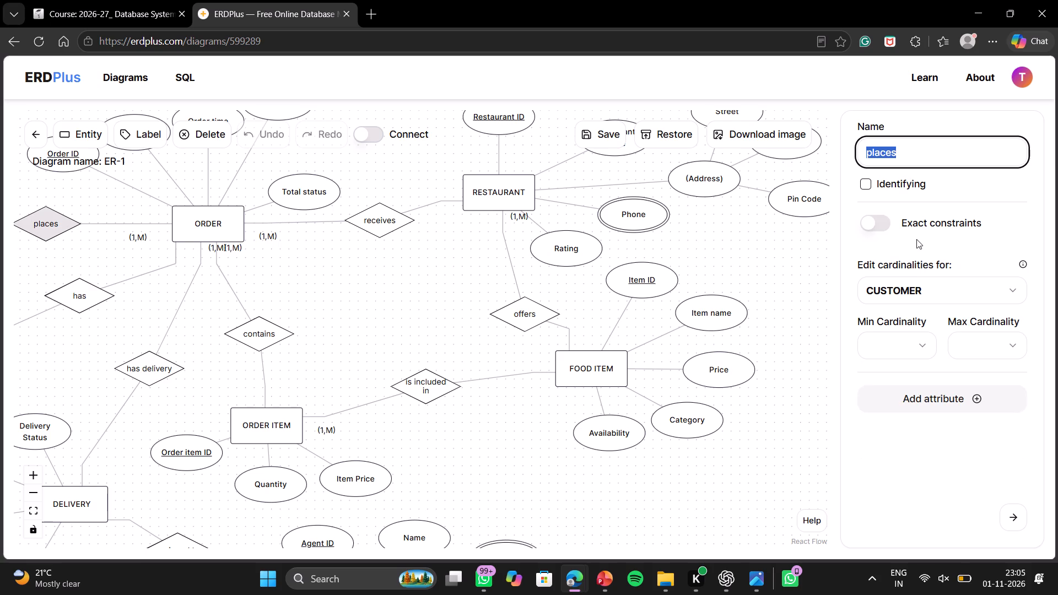
{"action": "left_click", "coordinate": [881, 216]}
{"action": "left_click", "coordinate": [905, 342]}
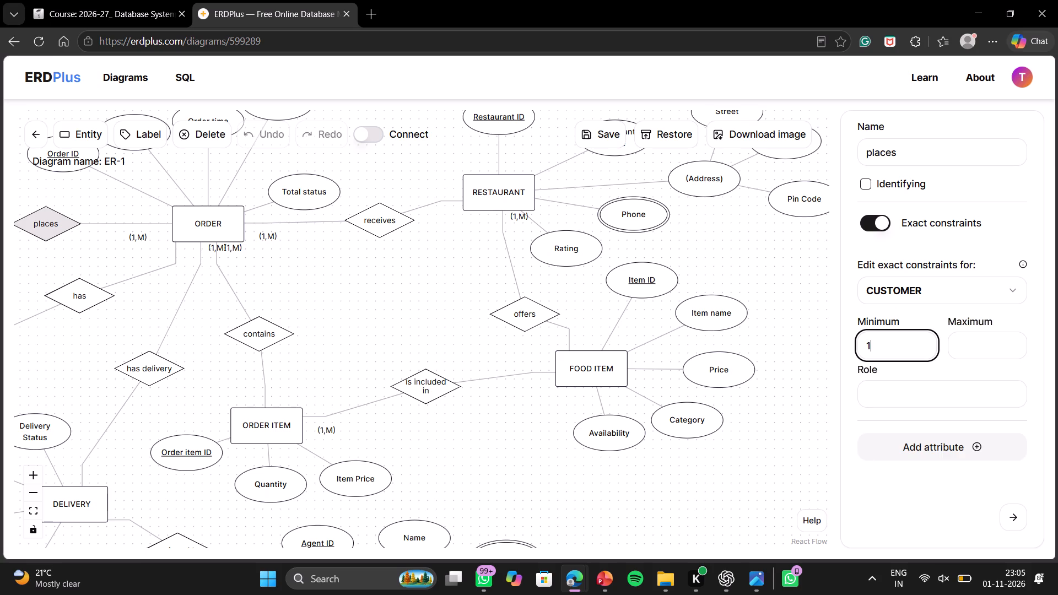
{"action": "key", "text": "BackSpace"}
Clear FOOD ITEM's minimum exact constraint in the "is included in" relationship.
{"action": "left_click", "coordinate": [157, 375]}
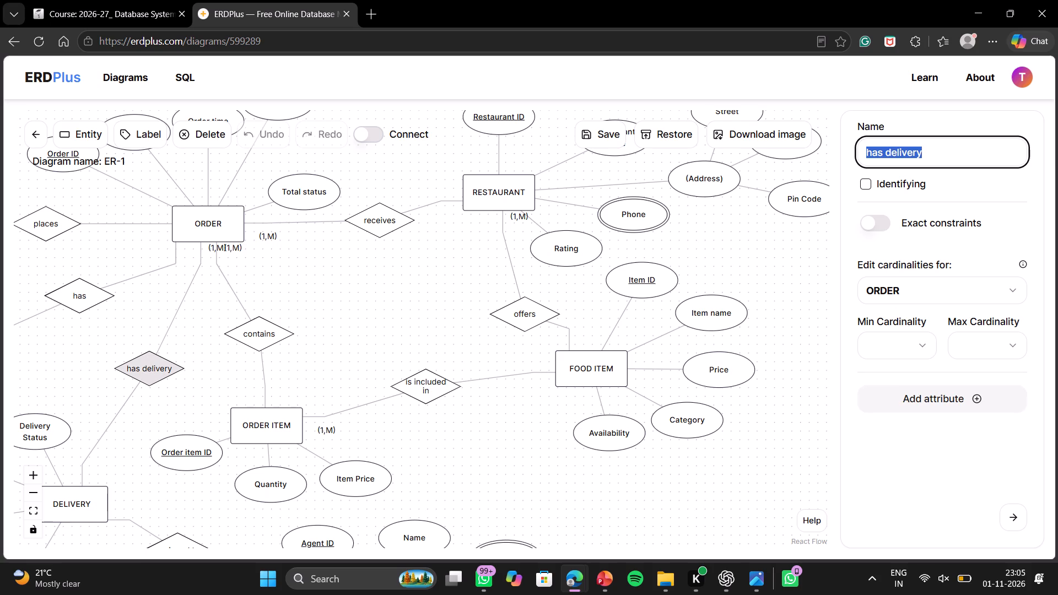
{"action": "left_click", "coordinate": [429, 387]}
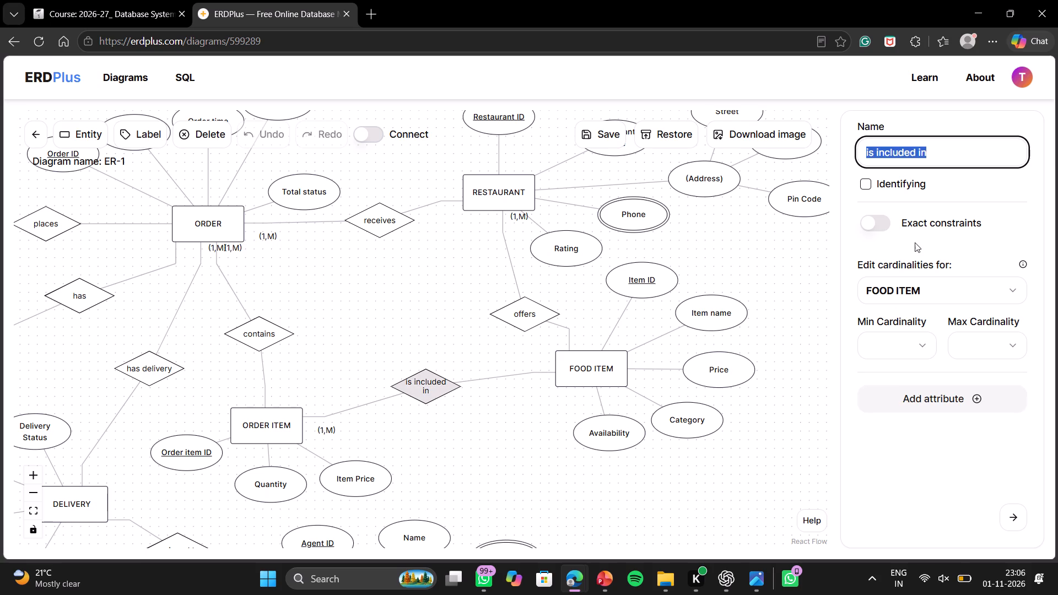
{"action": "left_click", "coordinate": [884, 229]}
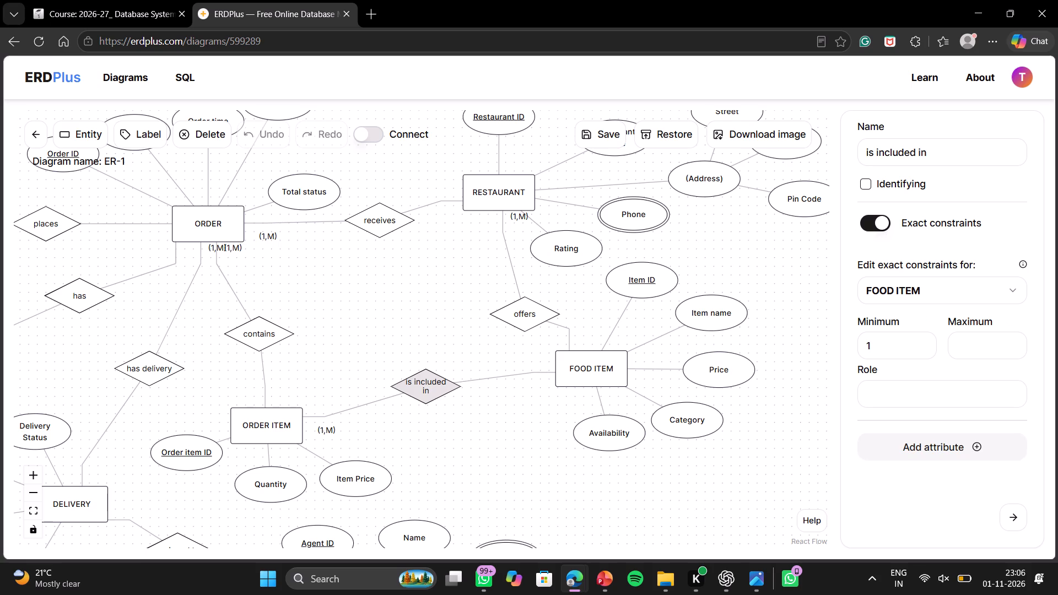
{"action": "left_click", "coordinate": [917, 348]}
{"action": "key", "text": "BackSpace"}
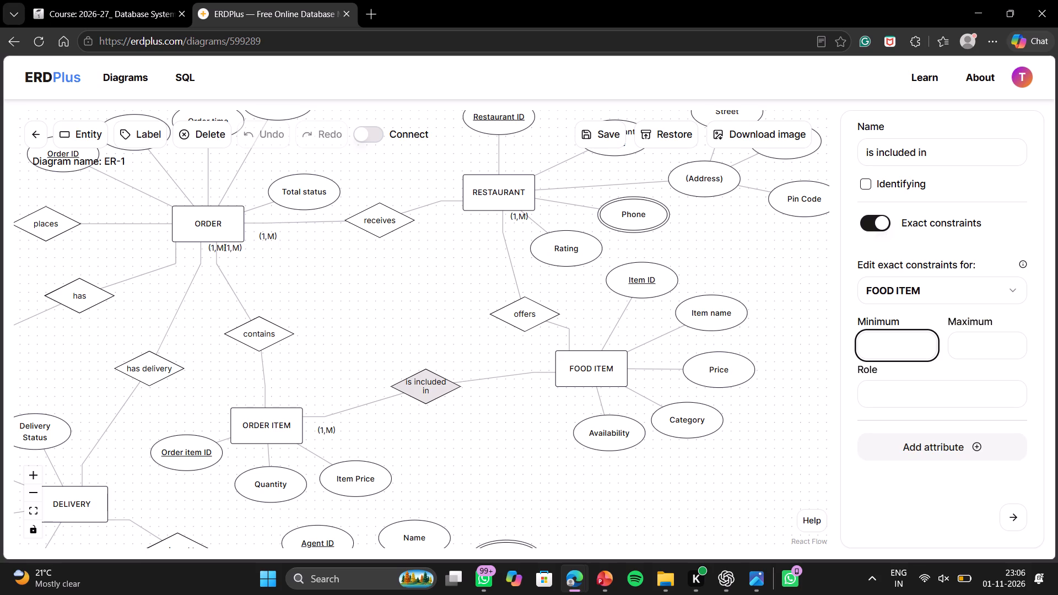
Inspect DELIVERY AGENT's exact constraints in the "assigned to" relationship and the properties of the DELIVERY AGENT entity.
{"action": "left_click_drag", "start_coordinate": [761, 274], "coordinate": [755, 299]}
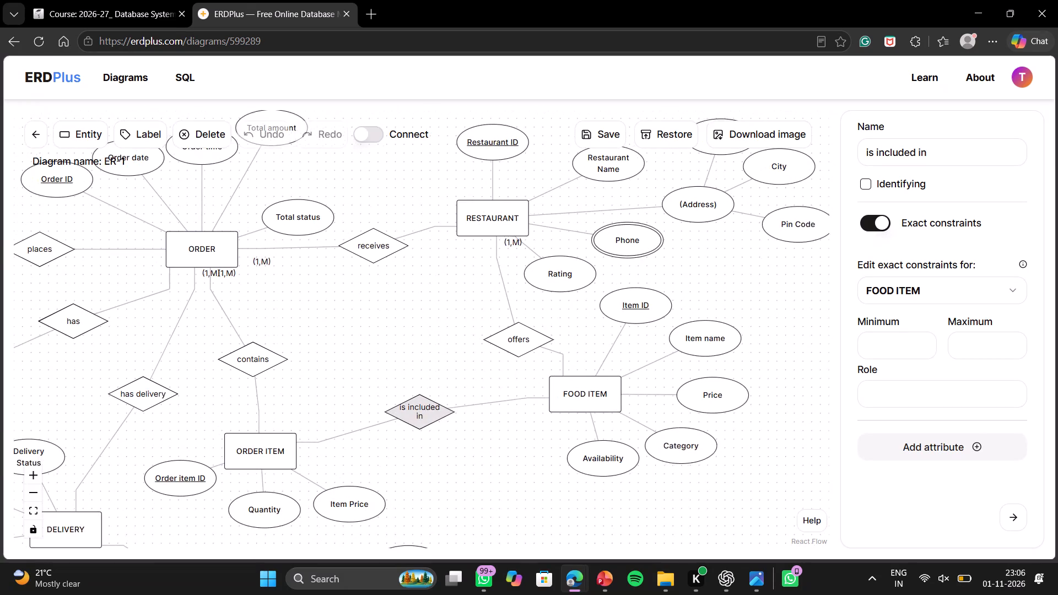
{"action": "left_click_drag", "start_coordinate": [755, 299], "coordinate": [726, 247]}
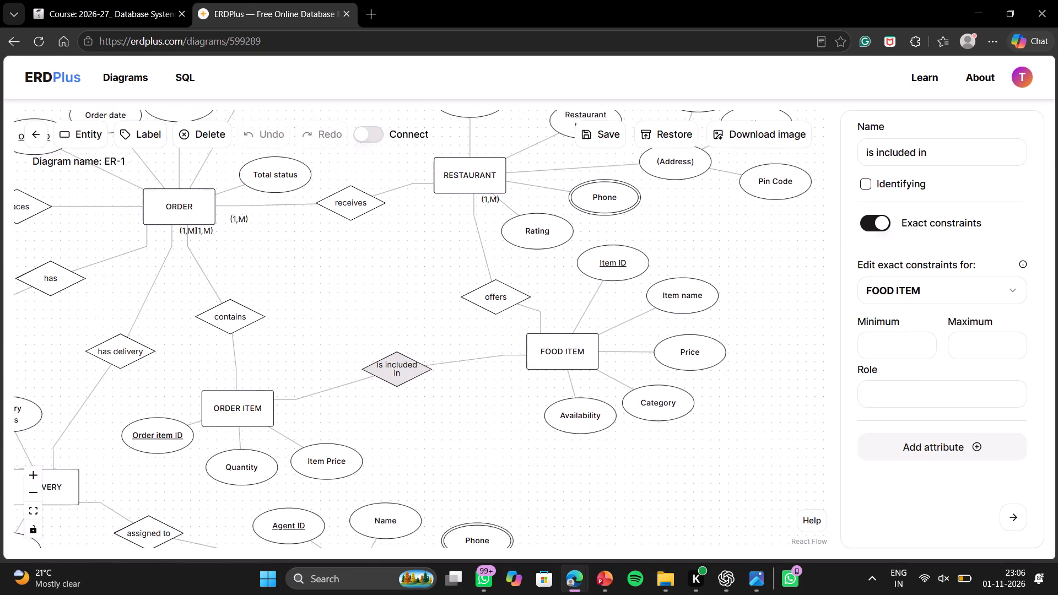
{"action": "left_click_drag", "start_coordinate": [726, 247], "coordinate": [715, 232]}
{"action": "left_click_drag", "start_coordinate": [402, 377], "coordinate": [611, 263]}
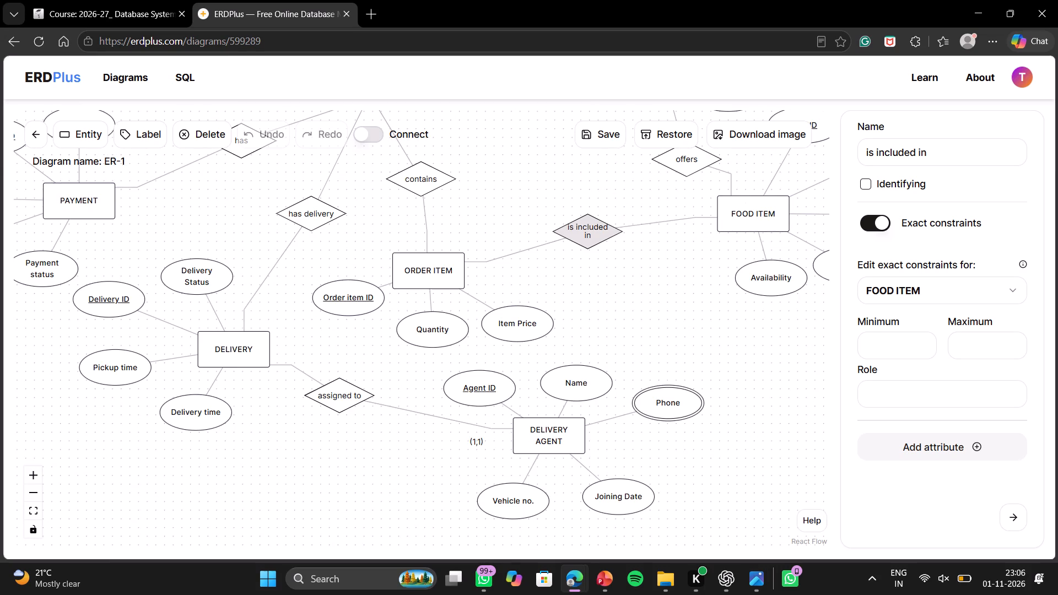
{"action": "left_click", "coordinate": [355, 402]}
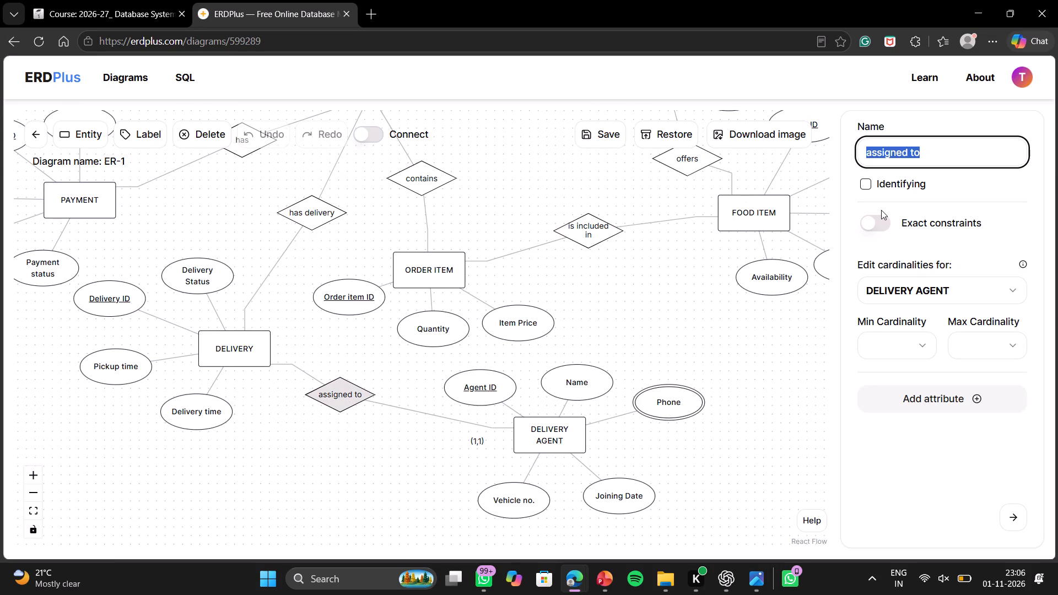
{"action": "left_click", "coordinate": [872, 216]}
{"action": "left_click", "coordinate": [898, 346]}
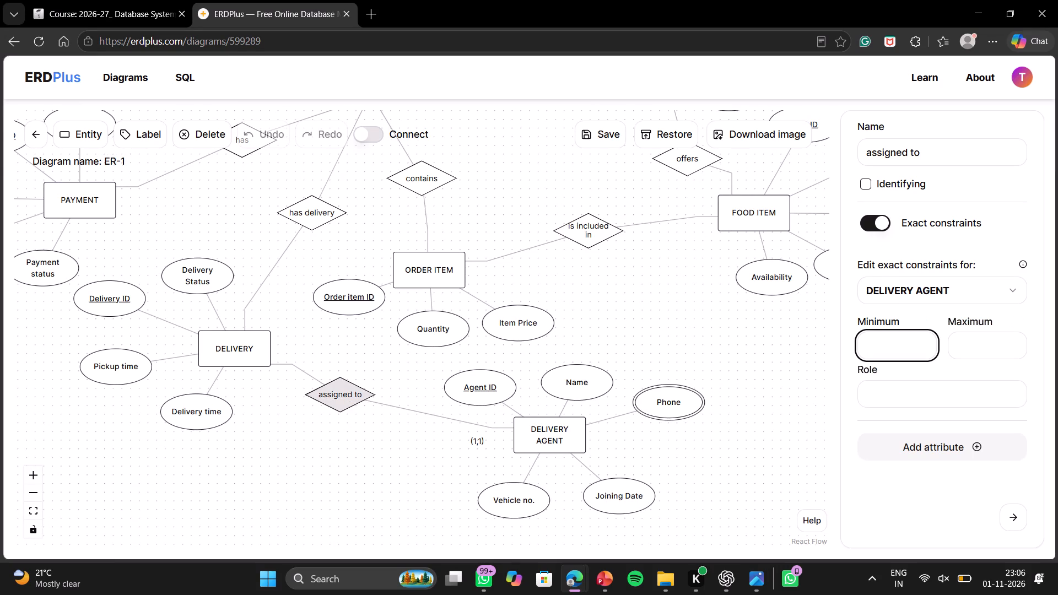
{"action": "left_click", "coordinate": [548, 443]}
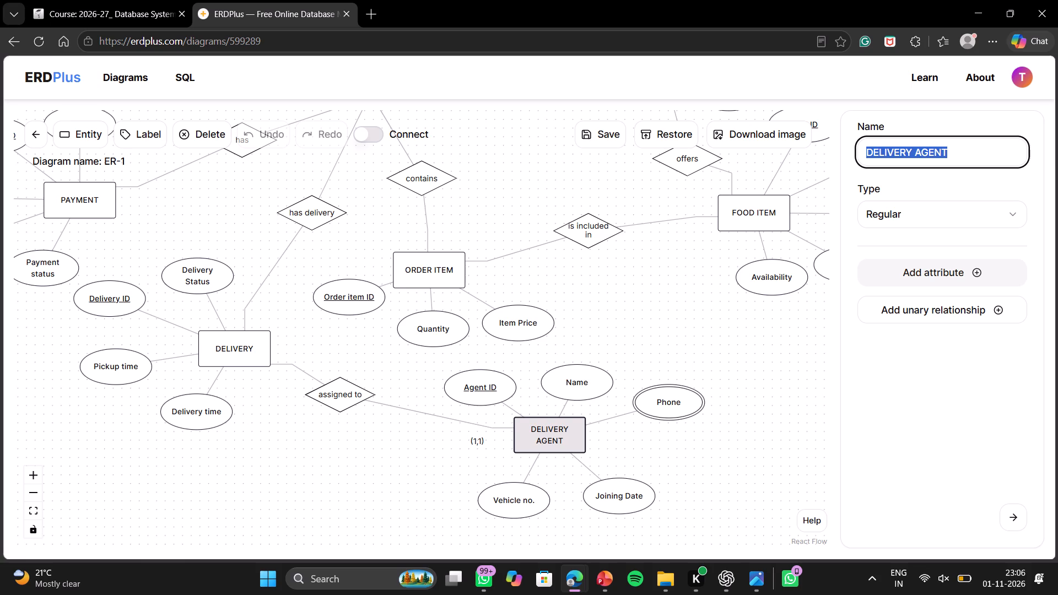
Check ORDER's exact constraints in the "receives" relationship and set its minimum and maximum cardinality to Unspecified.
{"action": "left_click_drag", "start_coordinate": [578, 279], "coordinate": [854, 246]}
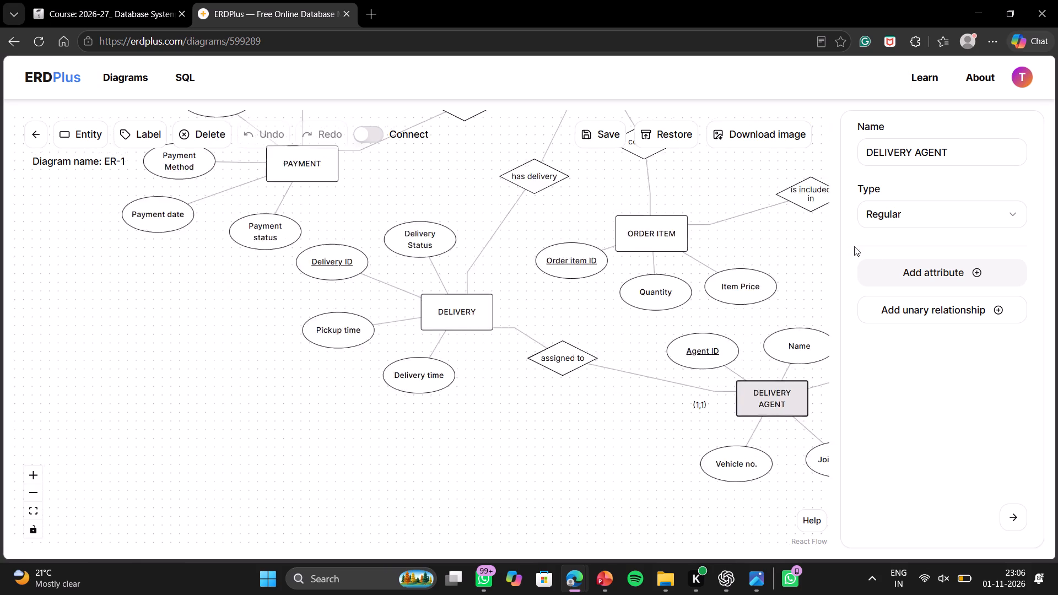
{"action": "left_click_drag", "start_coordinate": [854, 246], "coordinate": [877, 250]}
{"action": "left_click_drag", "start_coordinate": [495, 210], "coordinate": [490, 430]}
{"action": "left_click_drag", "start_coordinate": [450, 309], "coordinate": [298, 390]}
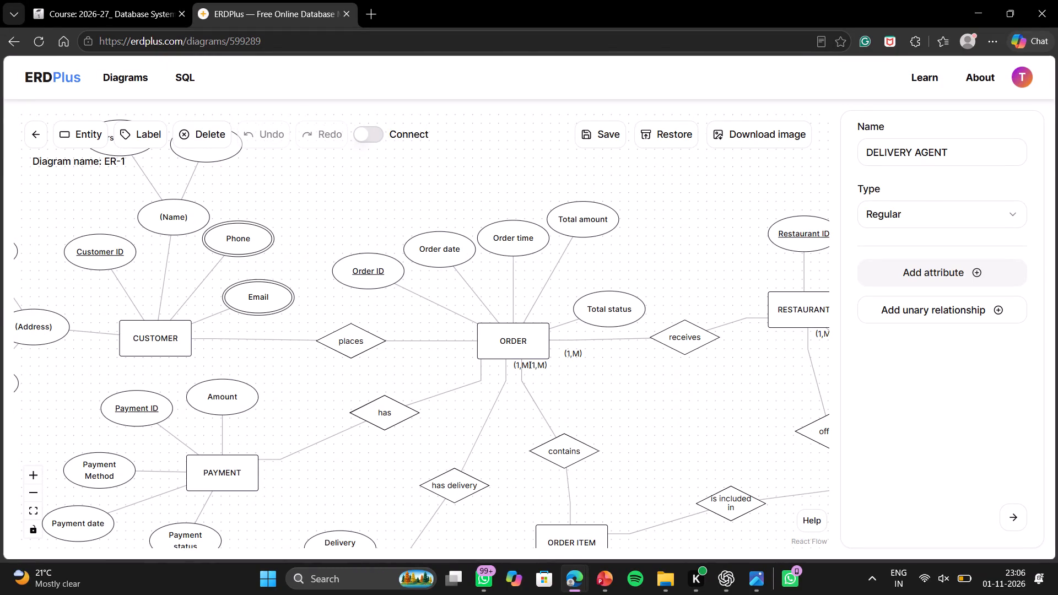
{"action": "left_click_drag", "start_coordinate": [579, 372], "coordinate": [512, 291]}
{"action": "left_click", "coordinate": [620, 257]}
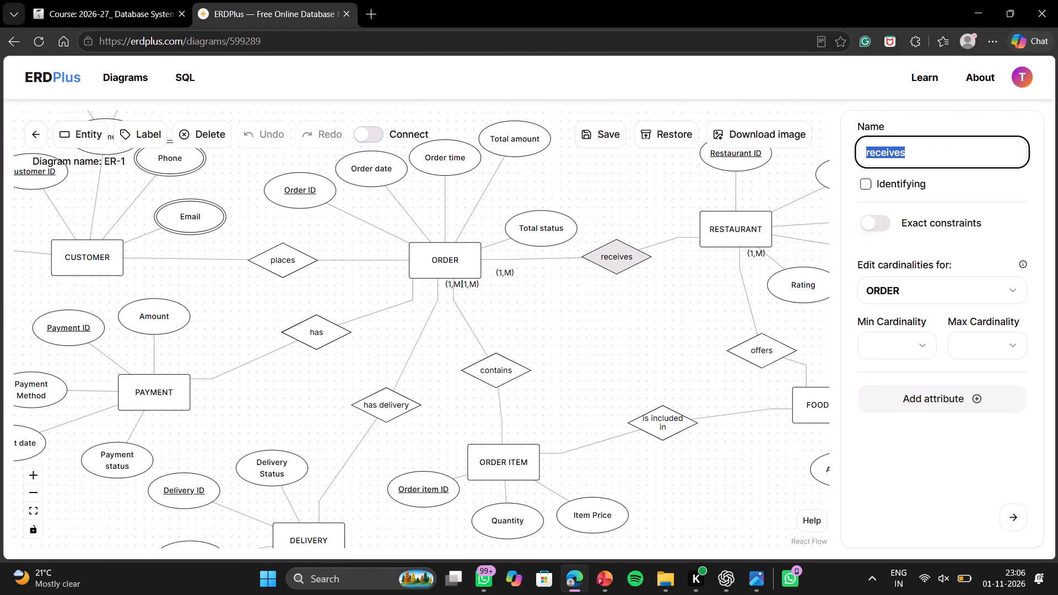
{"action": "left_click", "coordinate": [876, 221]}
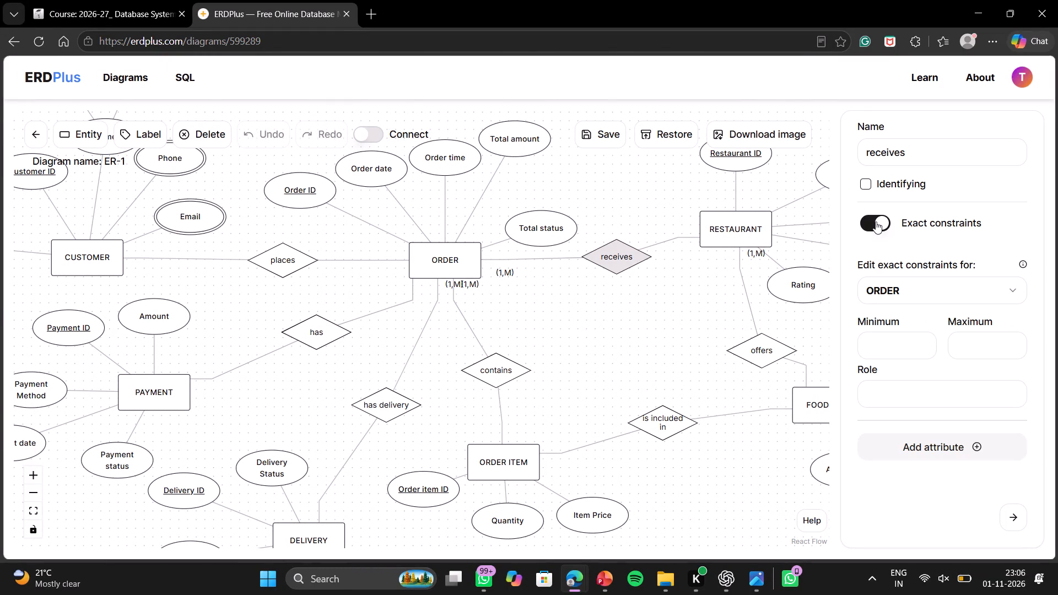
{"action": "left_click", "coordinate": [876, 221]}
{"action": "left_click", "coordinate": [924, 356]}
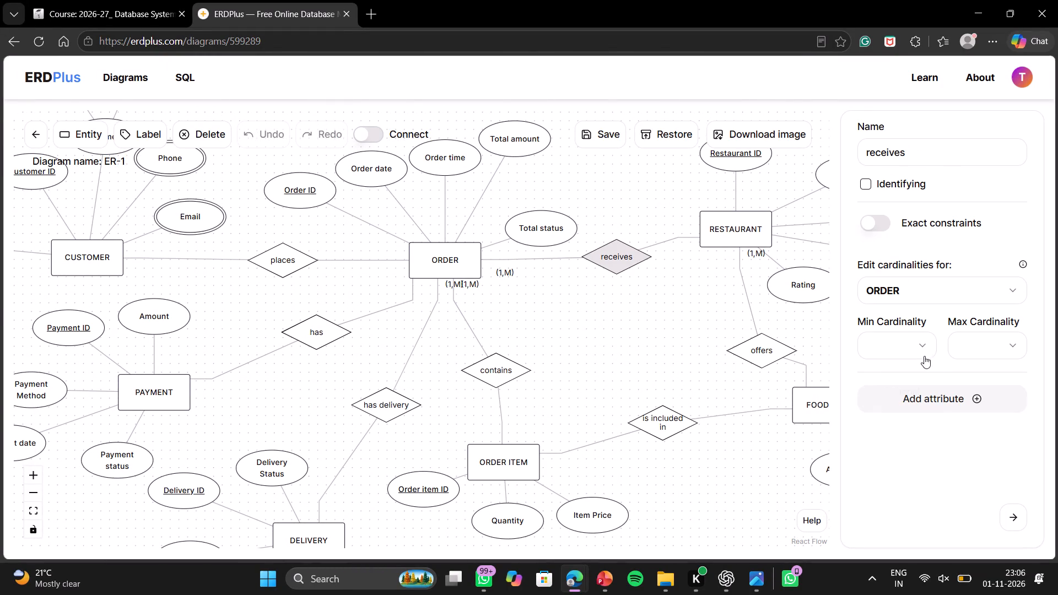
{"action": "left_click", "coordinate": [917, 415]}
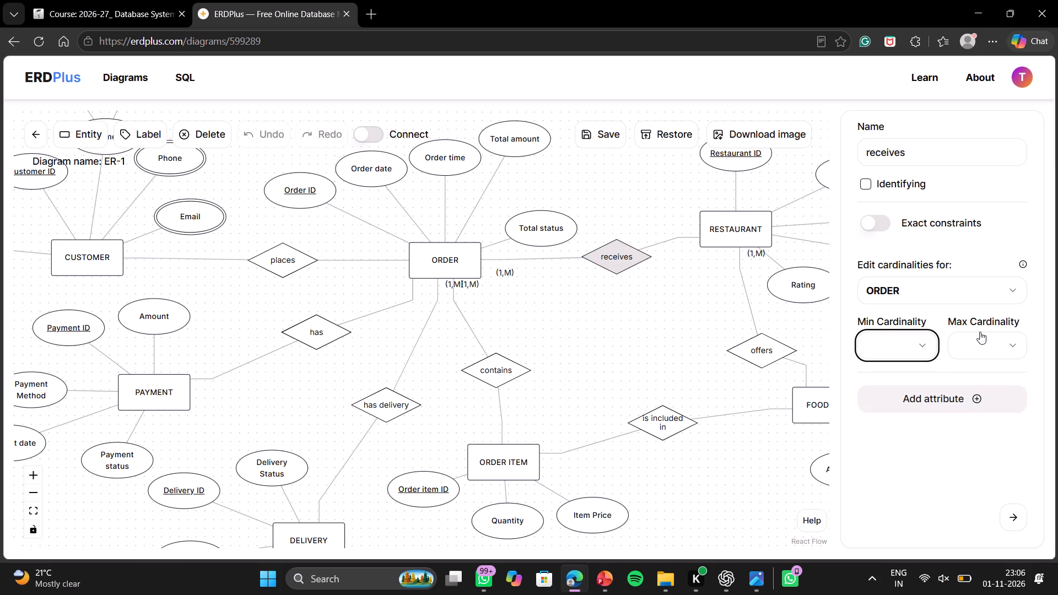
{"action": "left_click", "coordinate": [980, 332]}
{"action": "left_click", "coordinate": [983, 428]}
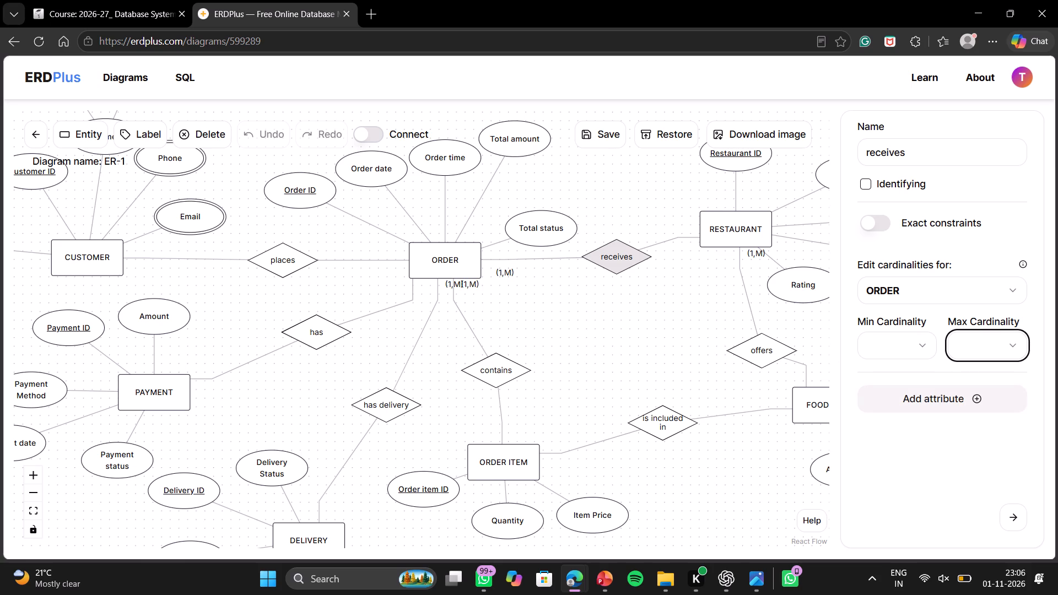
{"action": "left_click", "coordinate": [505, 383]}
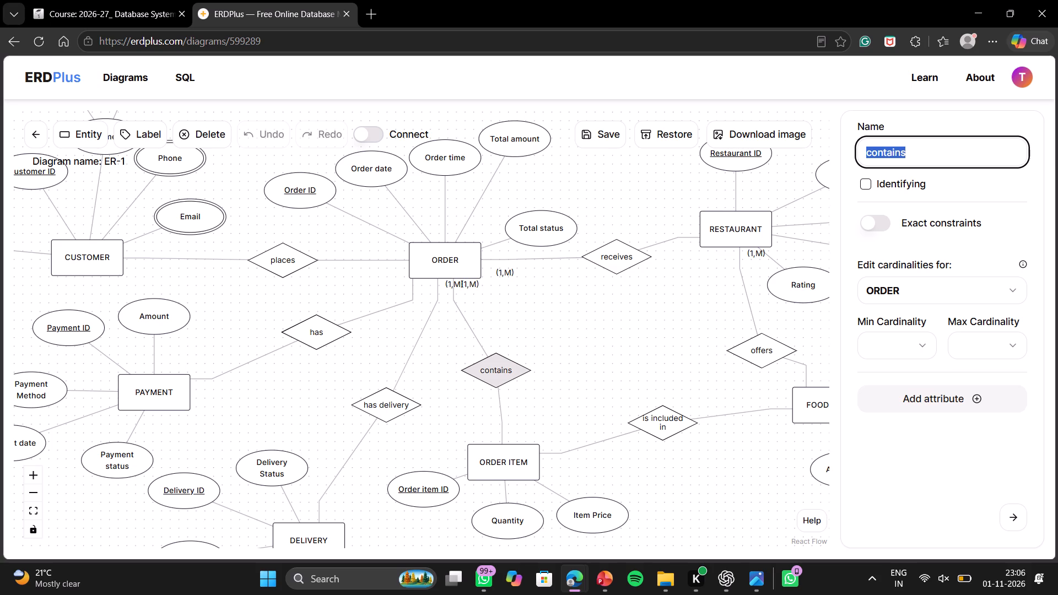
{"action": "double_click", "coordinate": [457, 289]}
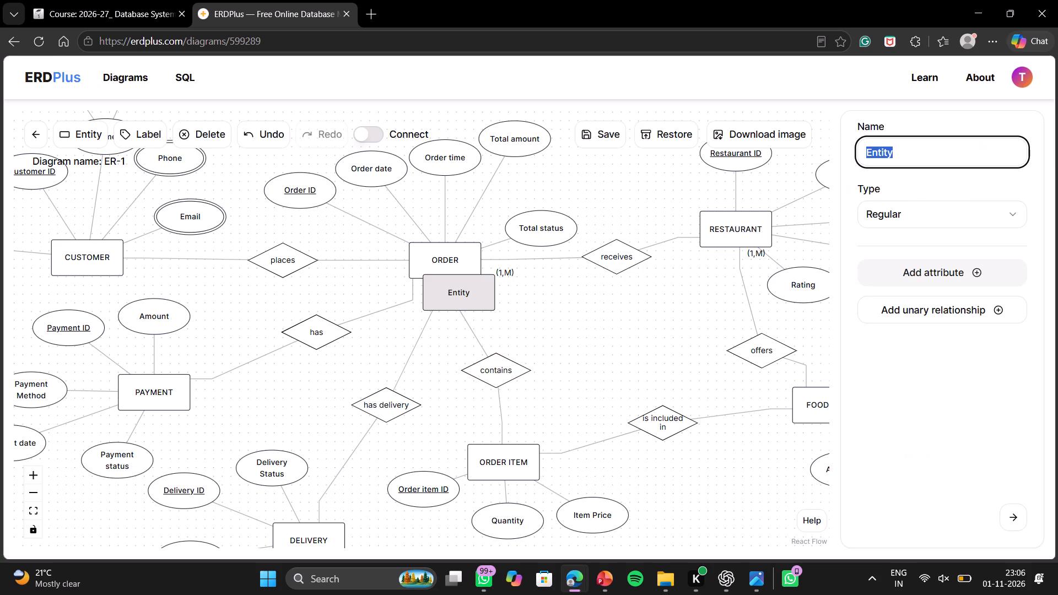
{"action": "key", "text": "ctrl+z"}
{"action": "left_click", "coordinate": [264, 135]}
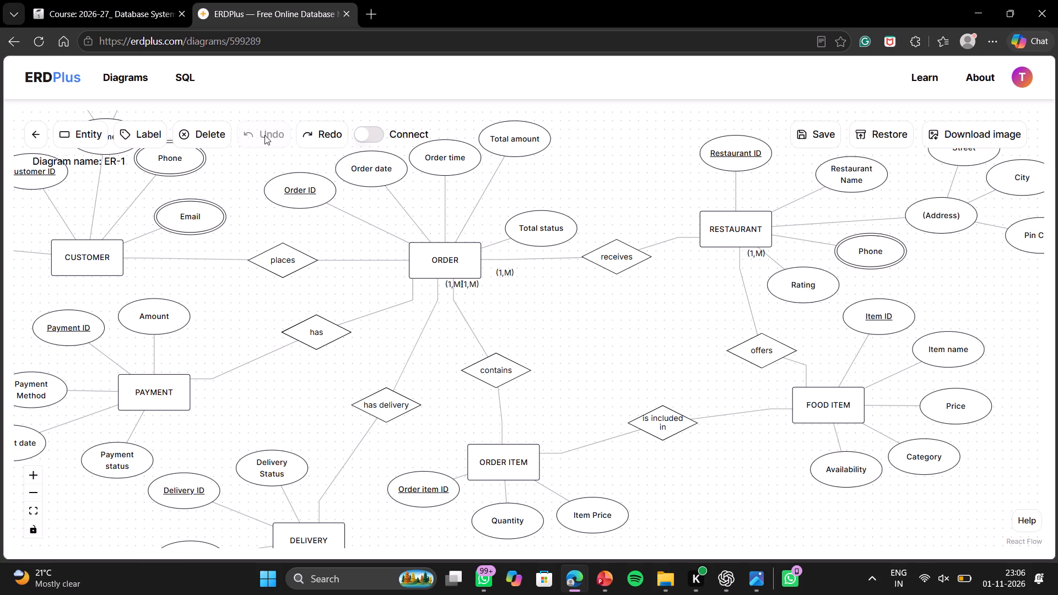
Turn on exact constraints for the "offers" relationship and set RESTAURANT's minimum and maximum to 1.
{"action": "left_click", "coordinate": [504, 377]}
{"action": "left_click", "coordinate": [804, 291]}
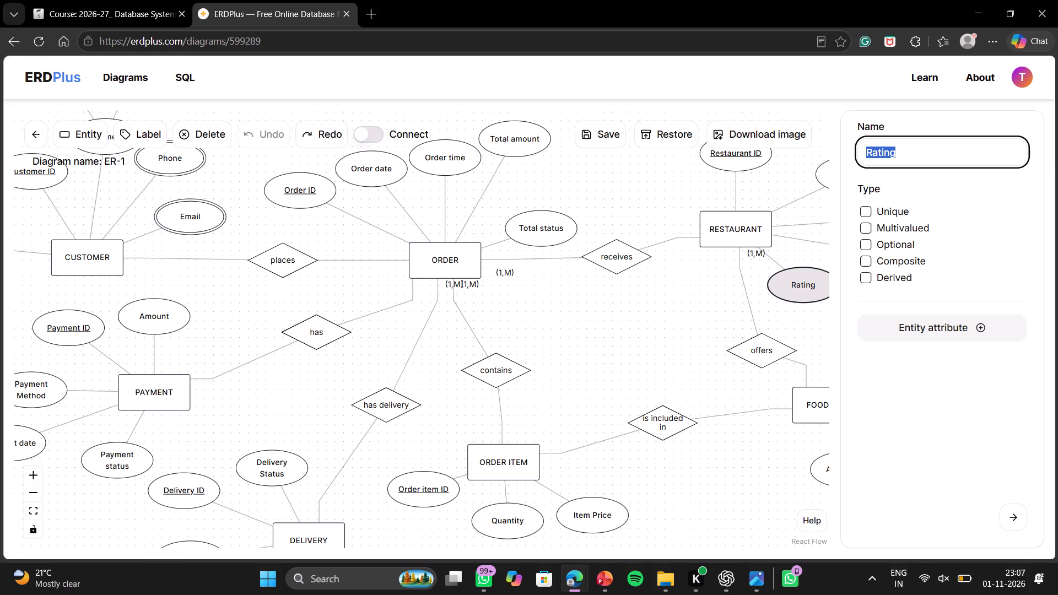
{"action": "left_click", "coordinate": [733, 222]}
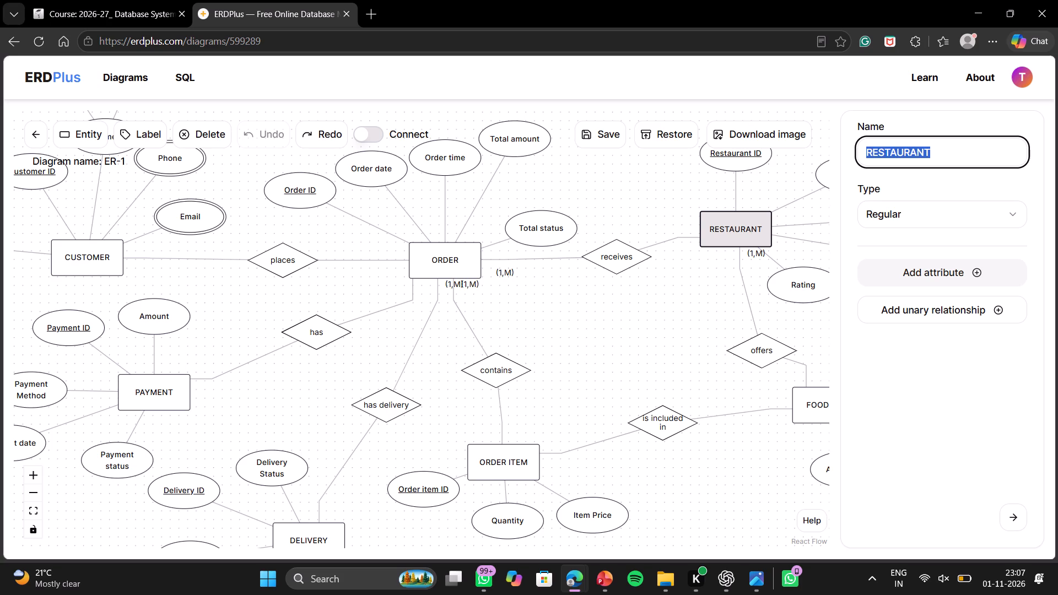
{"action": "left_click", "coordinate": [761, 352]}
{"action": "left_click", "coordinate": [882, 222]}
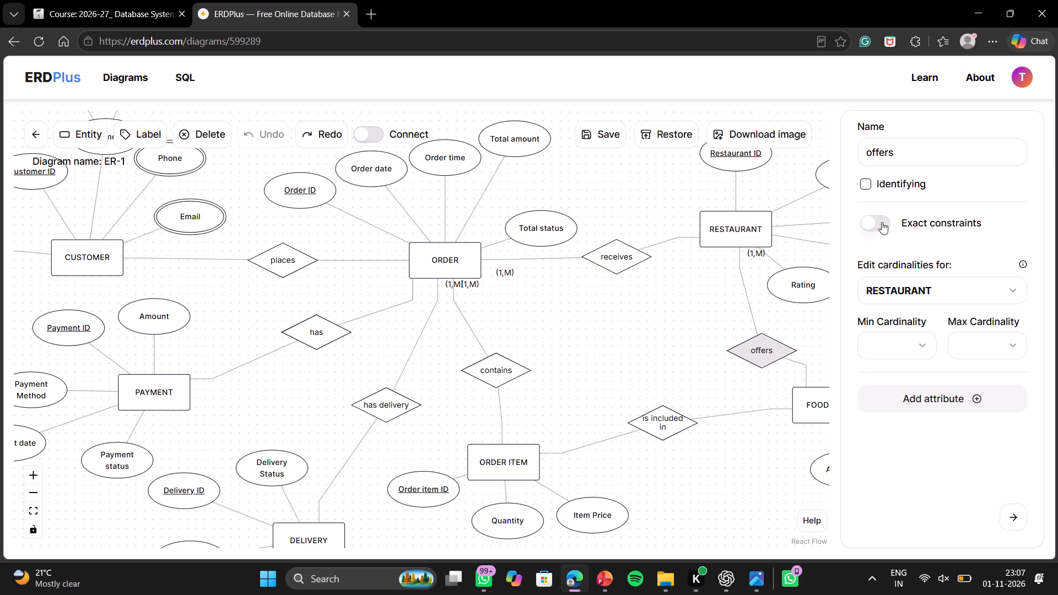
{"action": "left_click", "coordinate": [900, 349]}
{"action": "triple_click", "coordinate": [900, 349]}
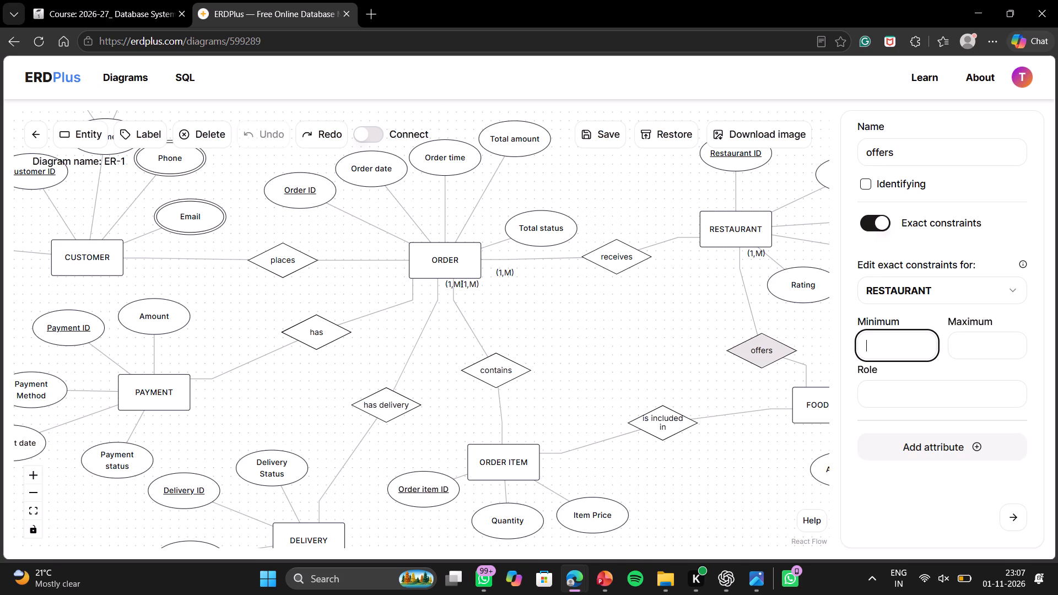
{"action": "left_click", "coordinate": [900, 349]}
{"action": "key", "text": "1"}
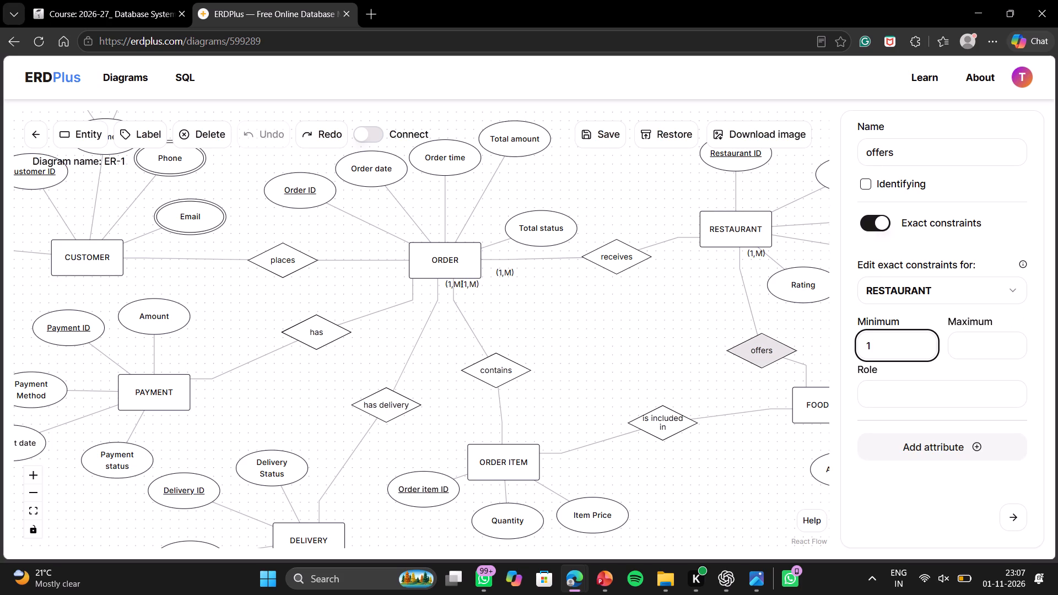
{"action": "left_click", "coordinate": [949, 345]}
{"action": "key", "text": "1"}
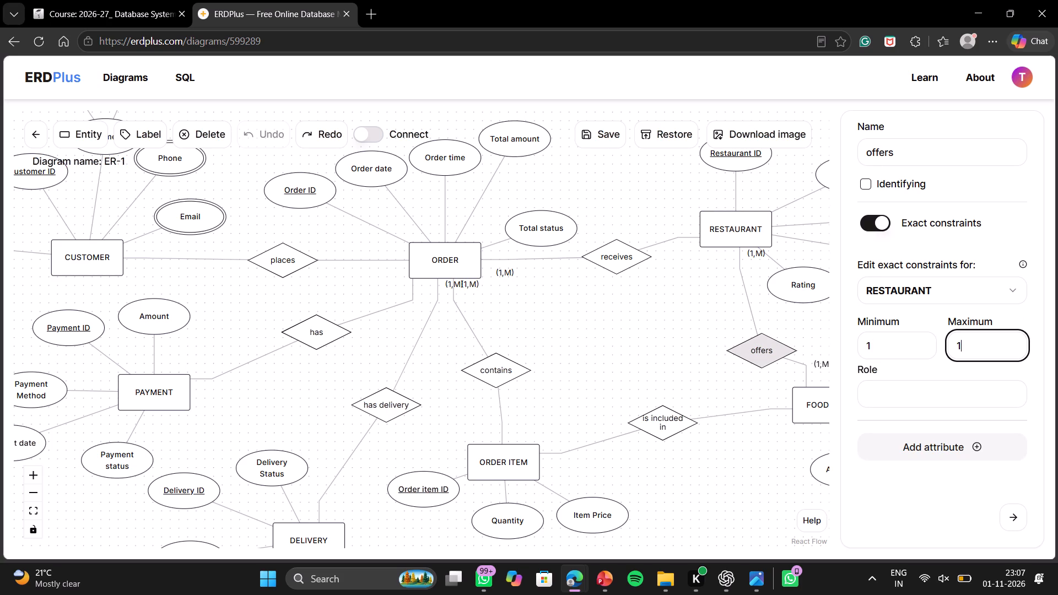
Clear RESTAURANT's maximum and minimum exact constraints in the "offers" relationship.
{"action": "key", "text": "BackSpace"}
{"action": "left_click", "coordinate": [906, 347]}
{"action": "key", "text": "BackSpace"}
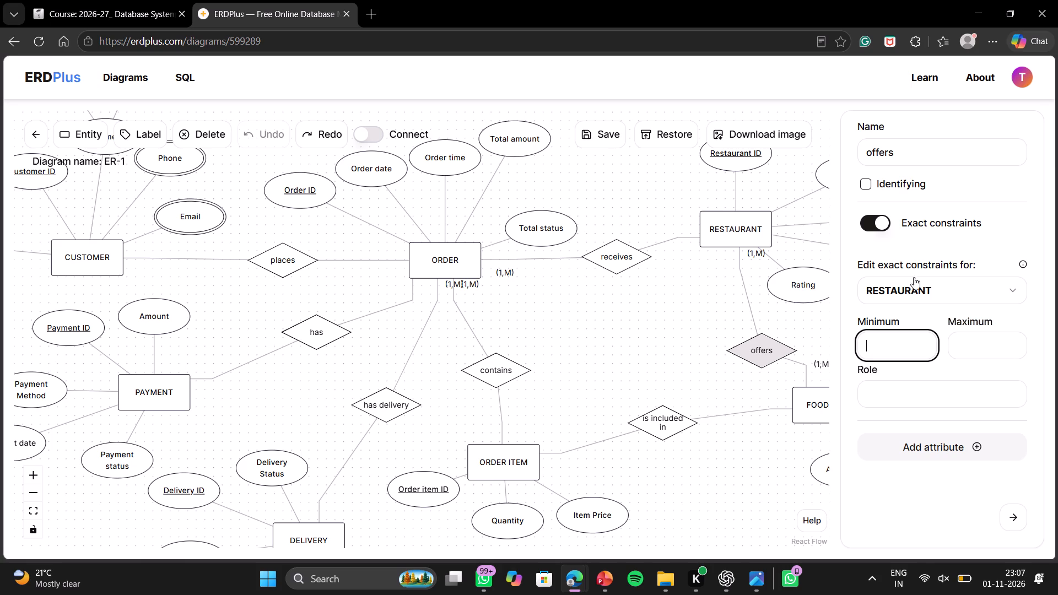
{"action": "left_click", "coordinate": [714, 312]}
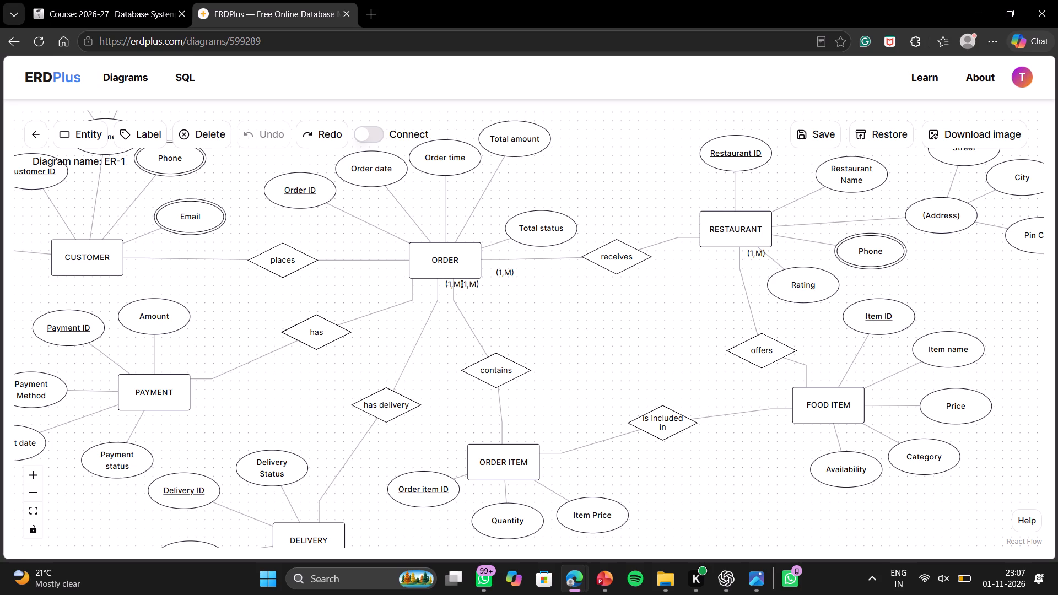
Look over the whole ER-1 diagram, examining its entities, relationships and cardinality labels.
{"action": "left_click", "coordinate": [956, 213]}
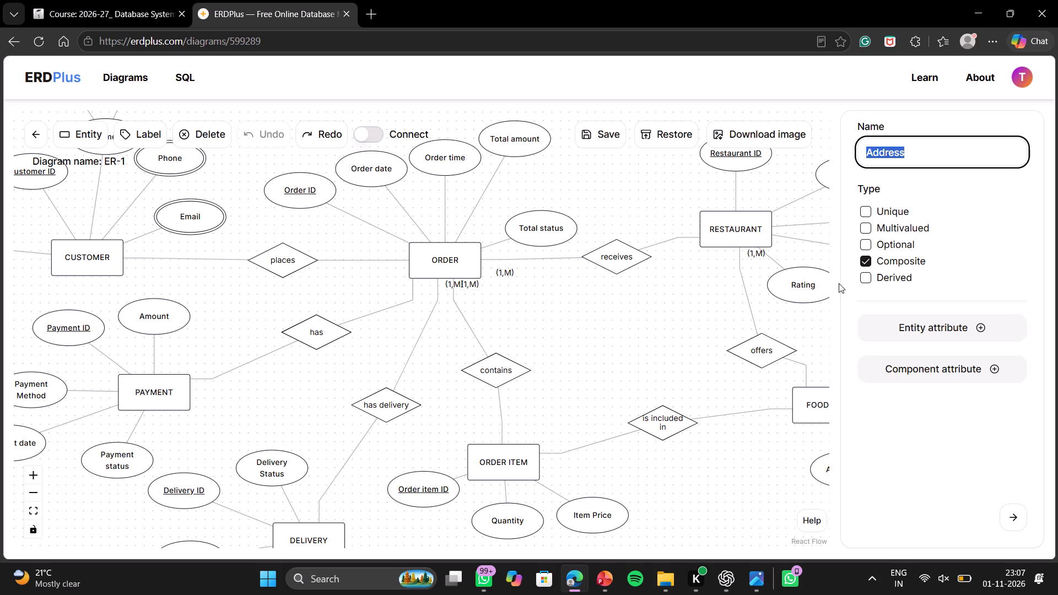
{"action": "left_click", "coordinate": [685, 298]}
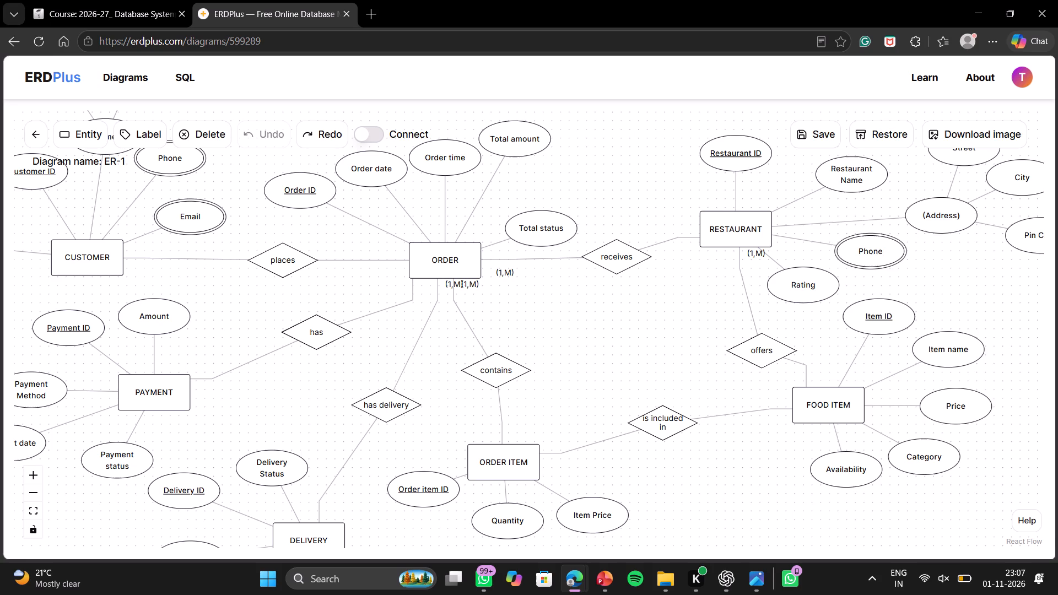
{"action": "left_click_drag", "start_coordinate": [685, 298], "coordinate": [814, 191]}
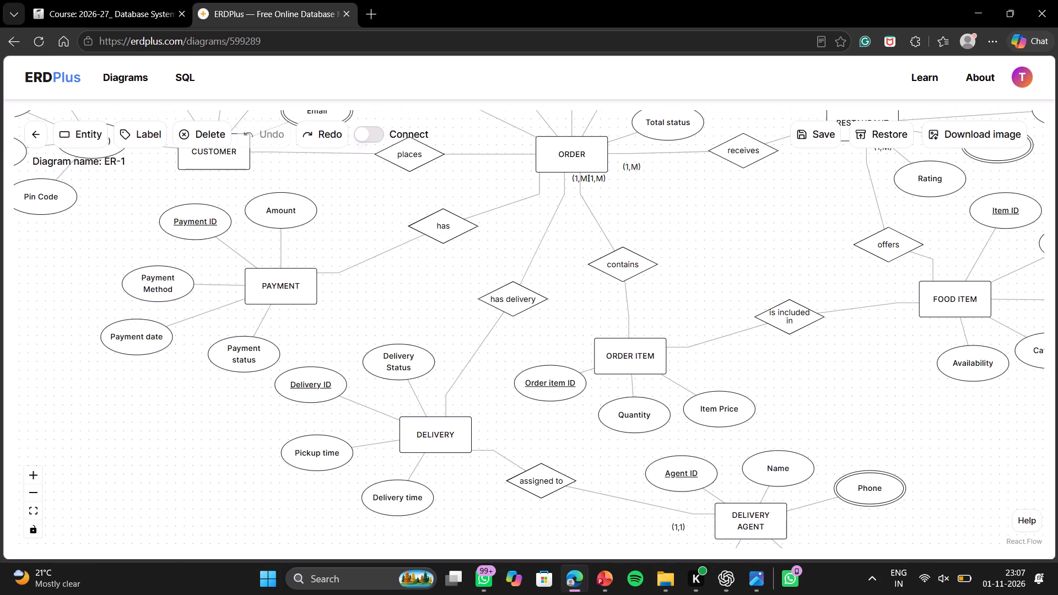
{"action": "left_click_drag", "start_coordinate": [733, 257], "coordinate": [776, 148]}
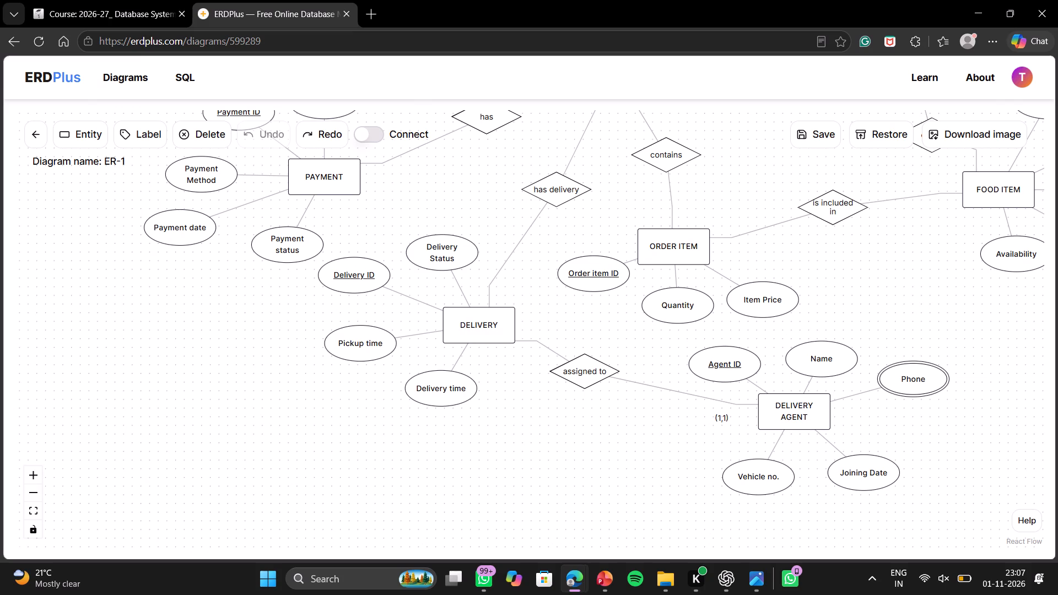
{"action": "left_click_drag", "start_coordinate": [679, 424], "coordinate": [808, 529]}
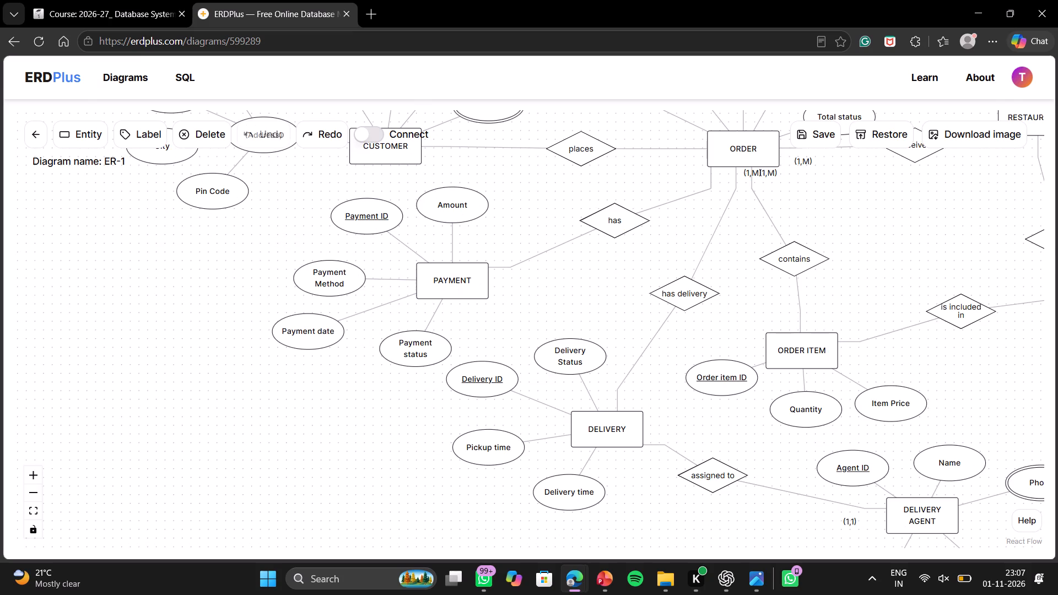
{"action": "left_click_drag", "start_coordinate": [589, 269], "coordinate": [580, 309]}
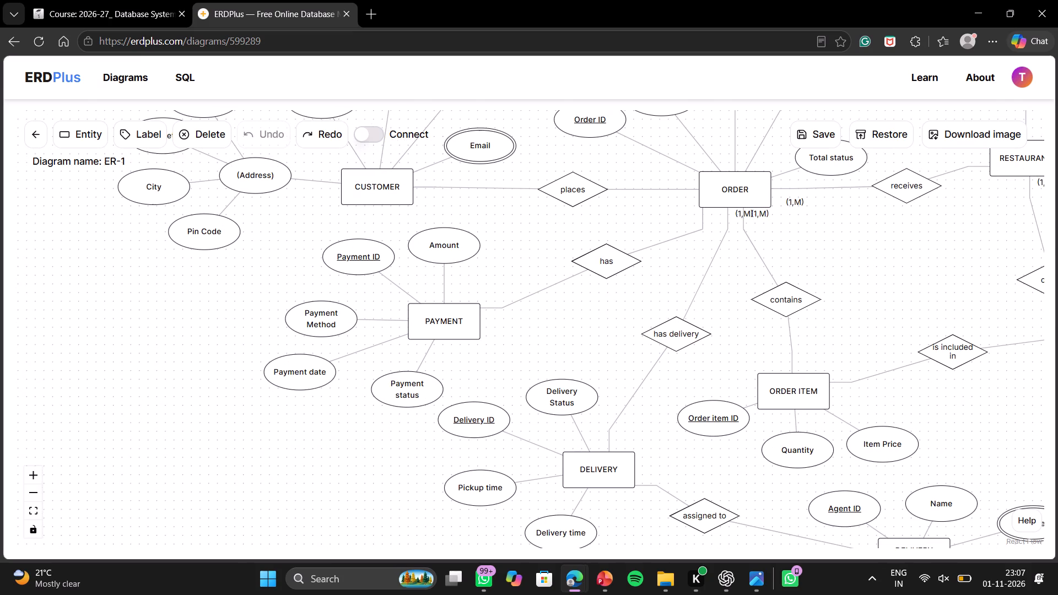
{"action": "left_click_drag", "start_coordinate": [580, 309], "coordinate": [530, 442]}
{"action": "left_click_drag", "start_coordinate": [543, 173], "coordinate": [520, 172]}
{"action": "left_click", "coordinate": [520, 172]}
{"action": "left_click_drag", "start_coordinate": [520, 172], "coordinate": [555, 132]}
{"action": "left_click", "coordinate": [555, 132]}
{"action": "left_click_drag", "start_coordinate": [555, 132], "coordinate": [582, 185]}
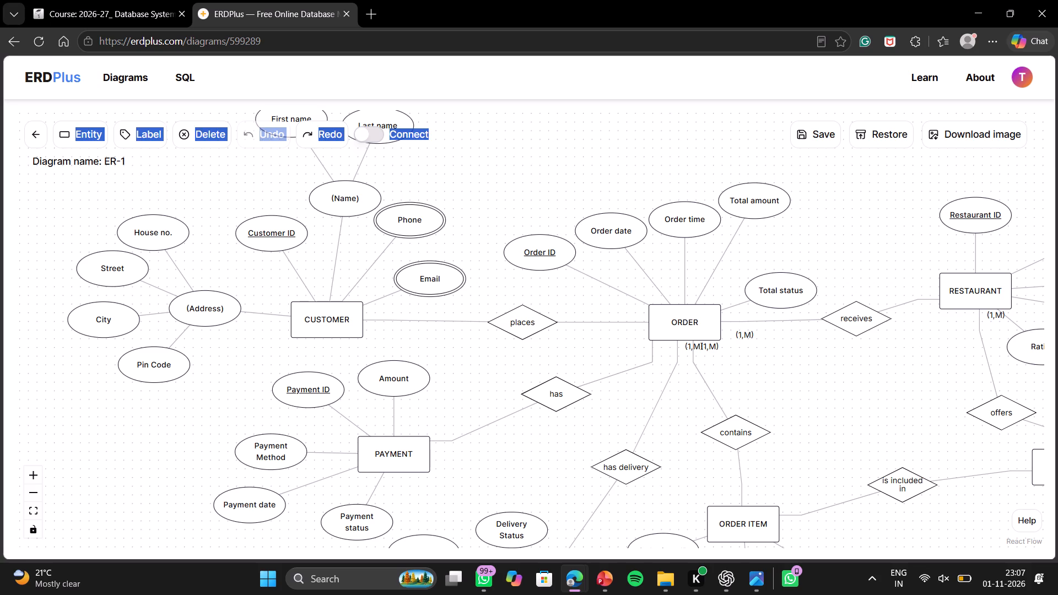
{"action": "left_click_drag", "start_coordinate": [582, 185], "coordinate": [584, 176]}
{"action": "left_click", "coordinate": [584, 176]}
{"action": "left_click_drag", "start_coordinate": [544, 189], "coordinate": [697, 338]}
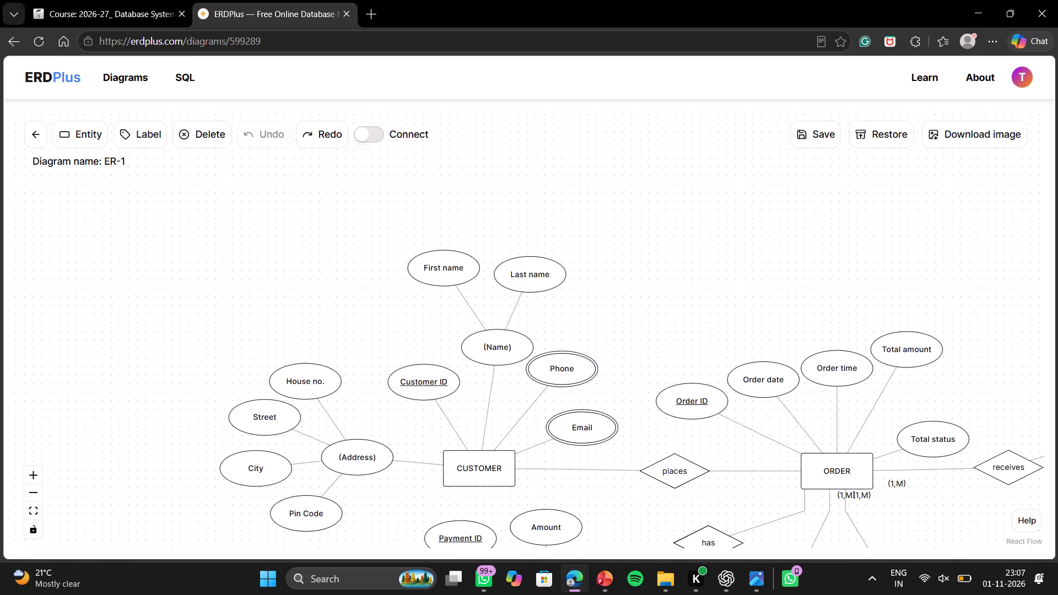
{"action": "left_click_drag", "start_coordinate": [697, 338], "coordinate": [341, 148]}
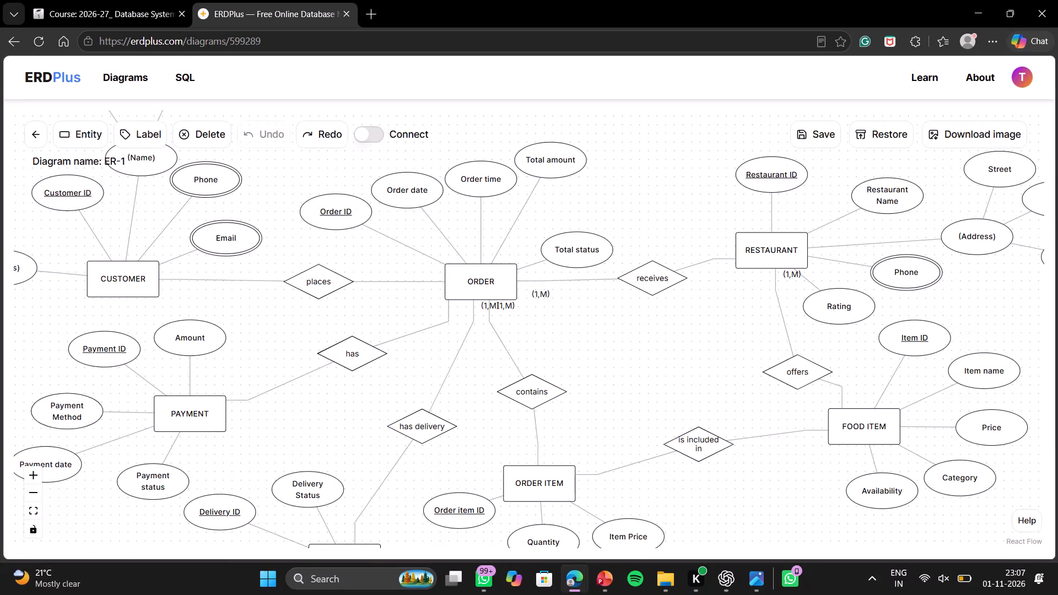
{"action": "left_click_drag", "start_coordinate": [730, 211], "coordinate": [595, 212]}
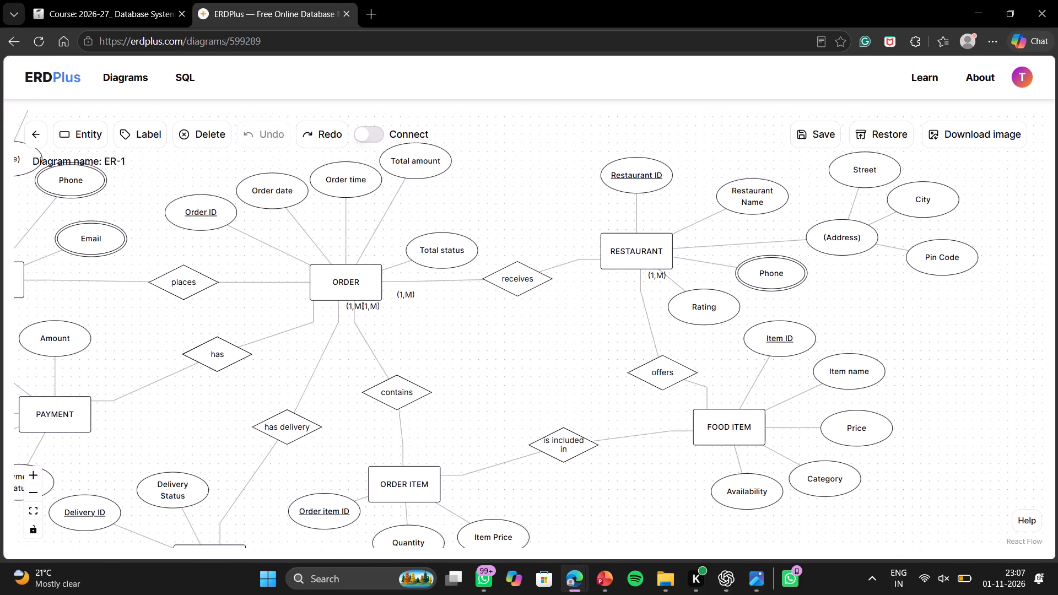
{"action": "left_click_drag", "start_coordinate": [595, 212], "coordinate": [849, 122]}
{"action": "left_click_drag", "start_coordinate": [712, 266], "coordinate": [715, 237]}
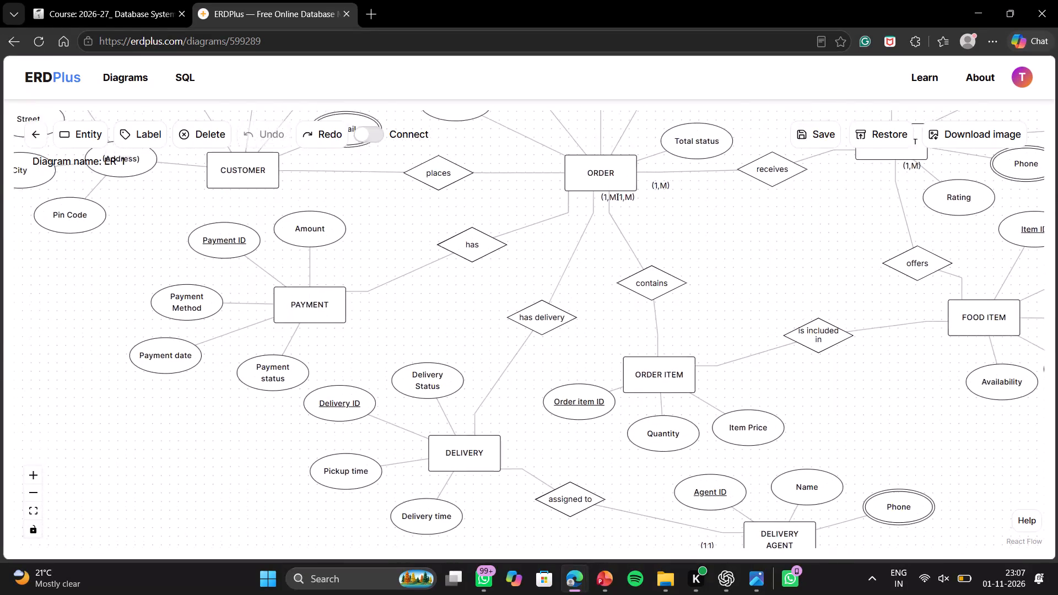
{"action": "left_click_drag", "start_coordinate": [715, 237], "coordinate": [726, 199]}
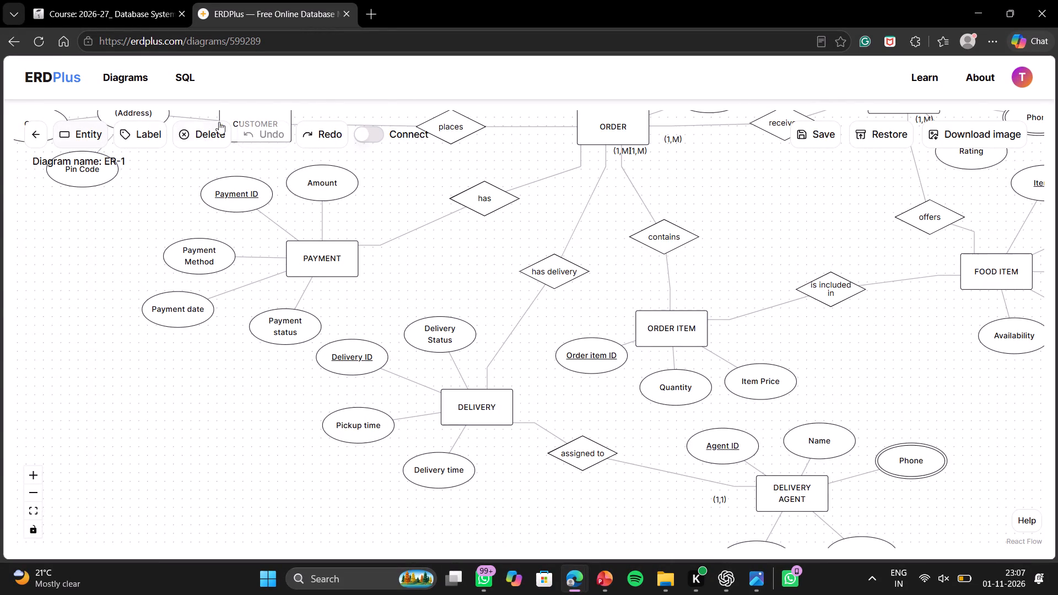
Save the ER-1 diagram and download it as an image.
{"action": "left_click", "coordinate": [820, 139]}
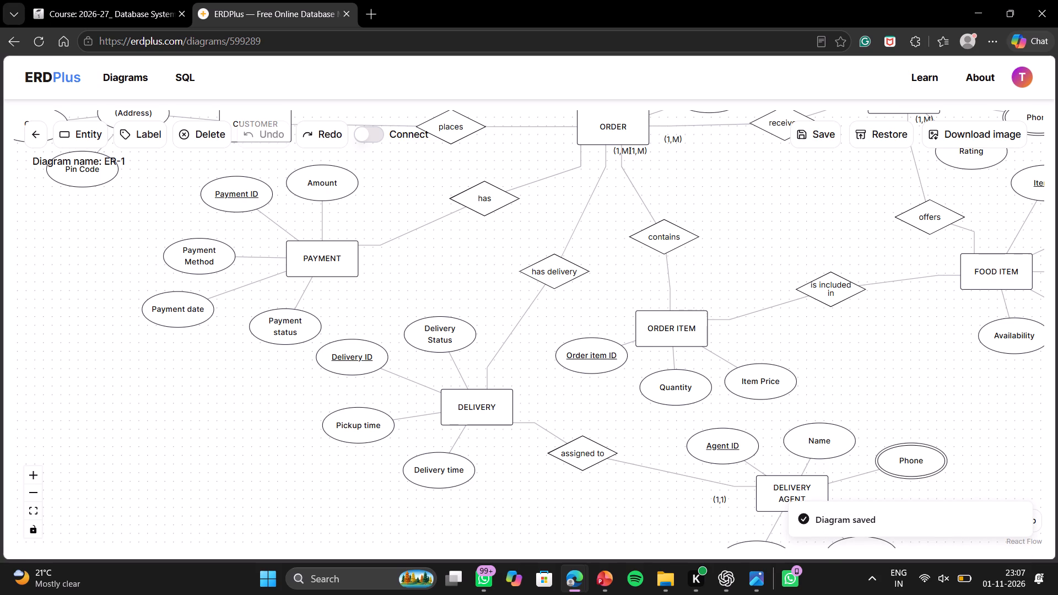
{"action": "left_click", "coordinate": [970, 130]}
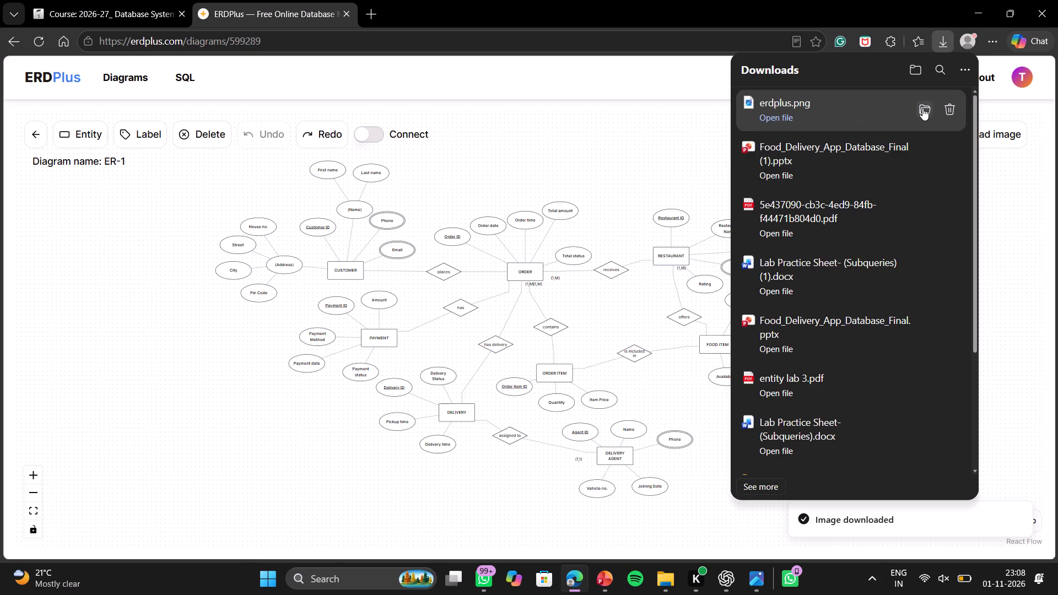
Show the downloaded erdplus image in its Downloads folder and rename it "erdplus diagram".
{"action": "left_click", "coordinate": [922, 108]}
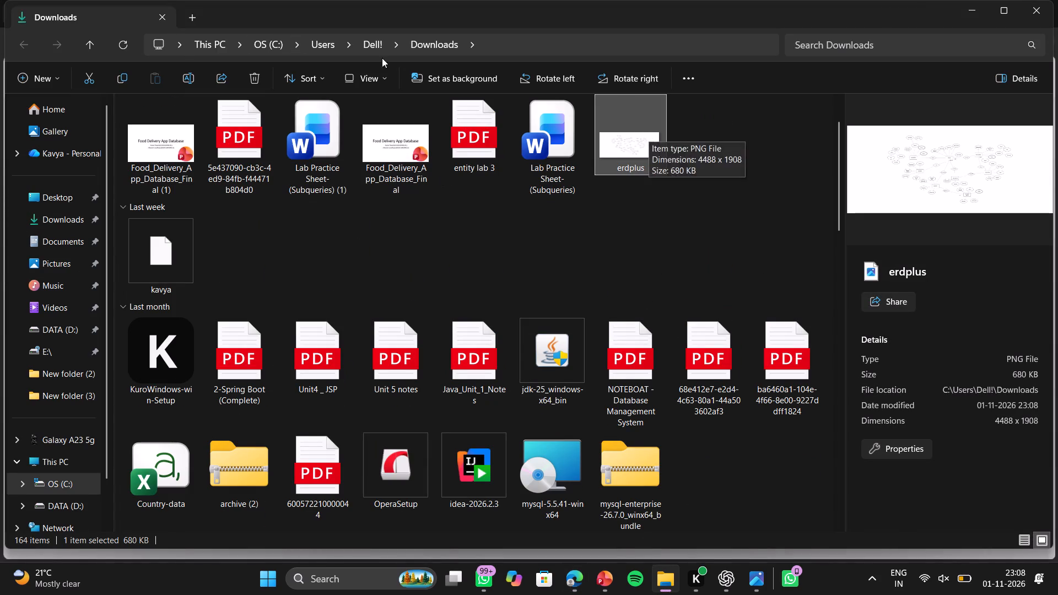
{"action": "left_click", "coordinate": [191, 74]}
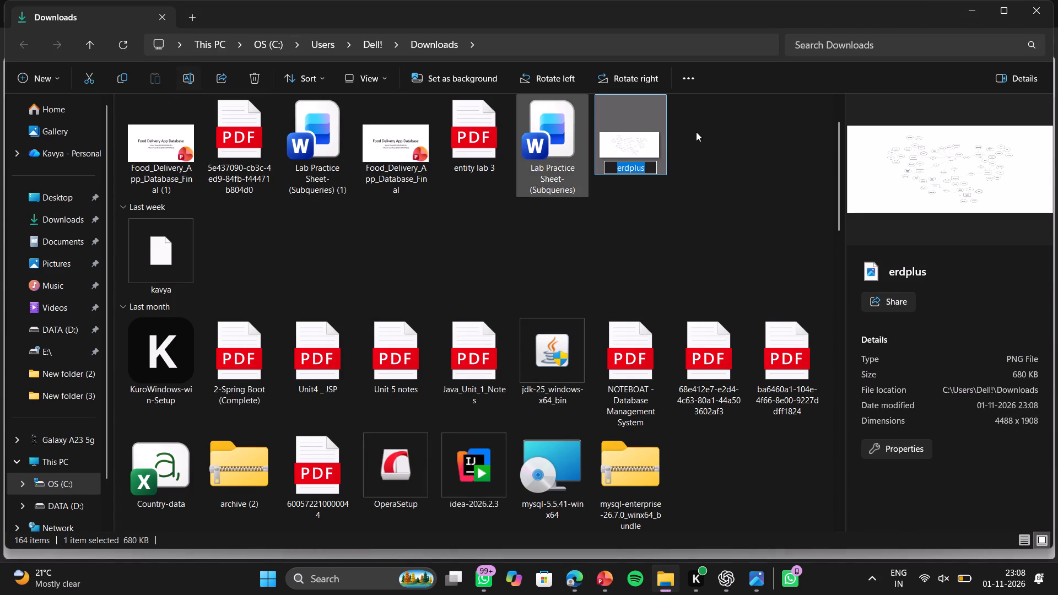
{"action": "left_click", "coordinate": [645, 166]}
{"action": "key", "text": "space"}
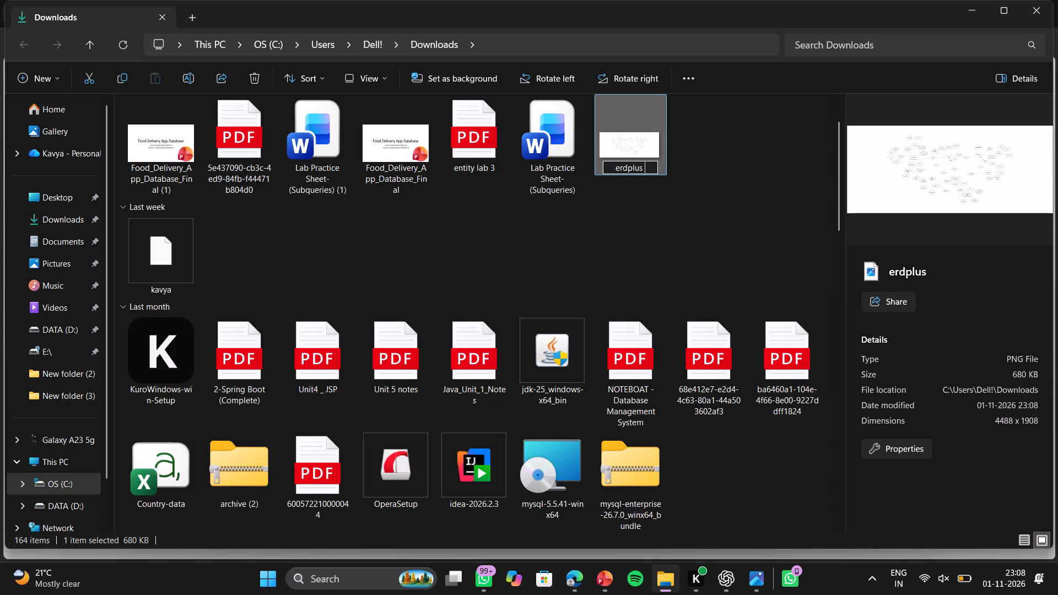
{"action": "type", "text": "diagram"}
Confirm the file rename and look through the files in the Desktop folder.
{"action": "left_click", "coordinate": [44, 198]}
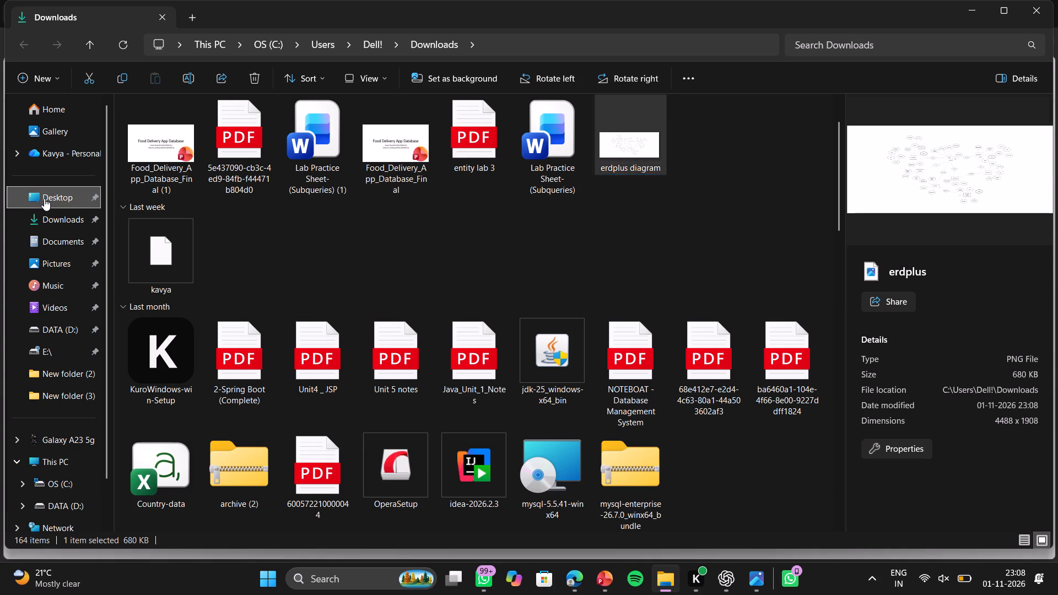
{"action": "scroll", "coordinate": [337, 191], "scroll_direction": "down", "scroll_amount": 5}
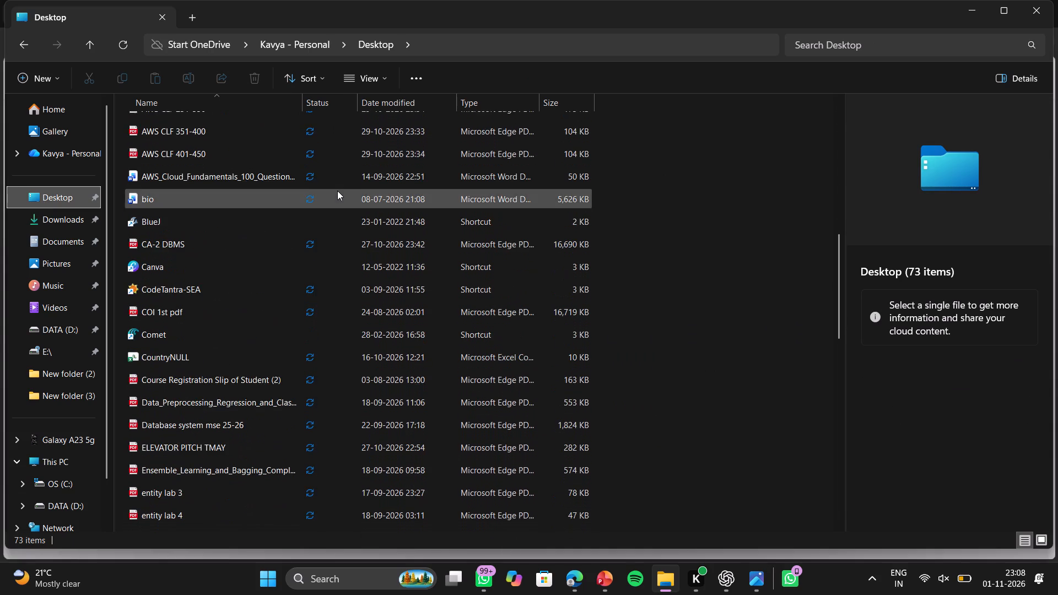
{"action": "scroll", "coordinate": [337, 191], "scroll_direction": "down", "scroll_amount": 2}
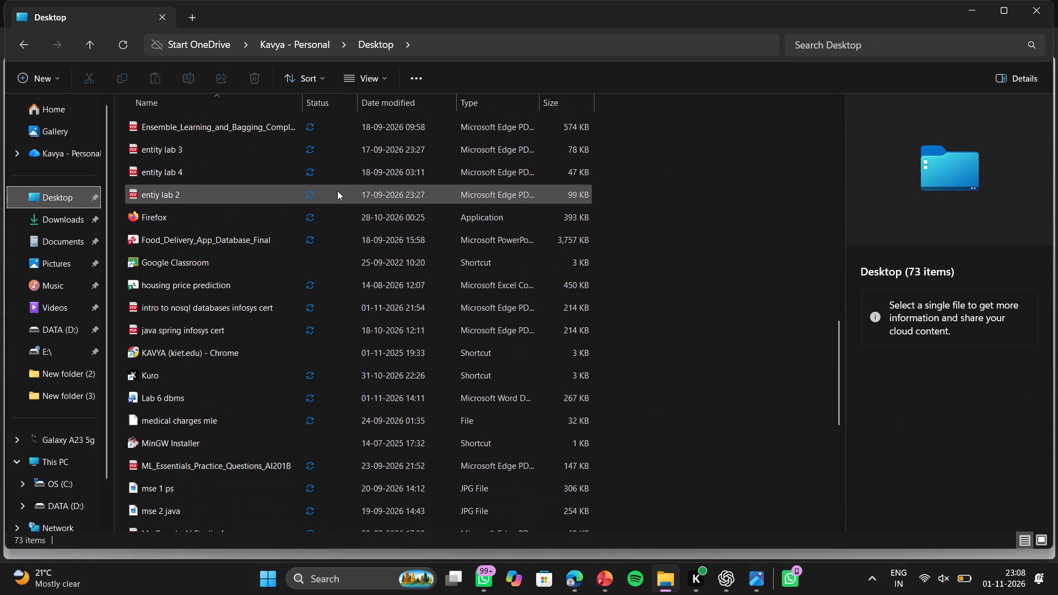
{"action": "scroll", "coordinate": [337, 191], "scroll_direction": "down", "scroll_amount": 3}
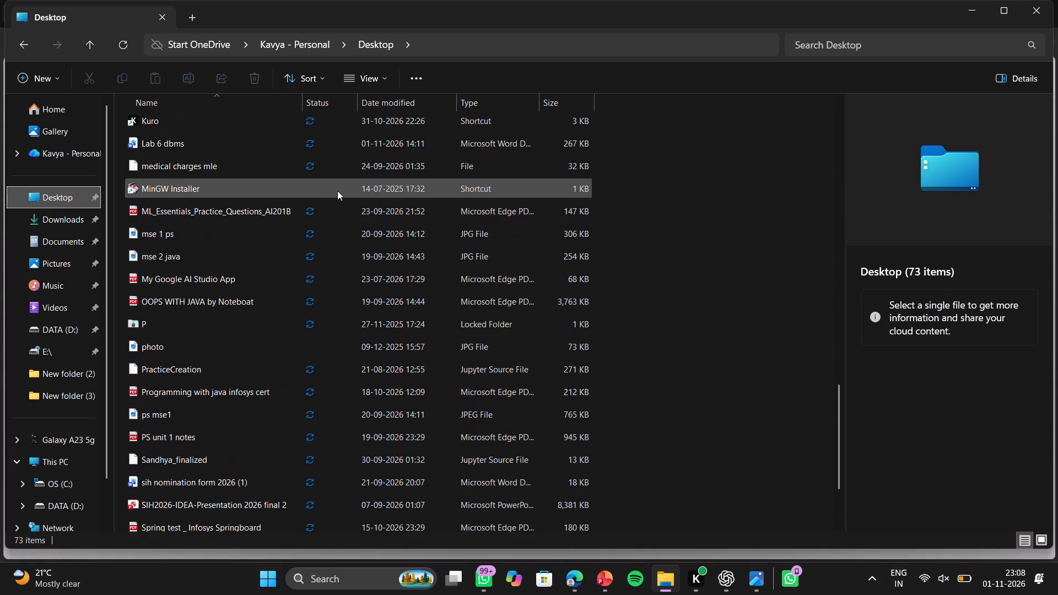
{"action": "scroll", "coordinate": [337, 191], "scroll_direction": "down", "scroll_amount": 5}
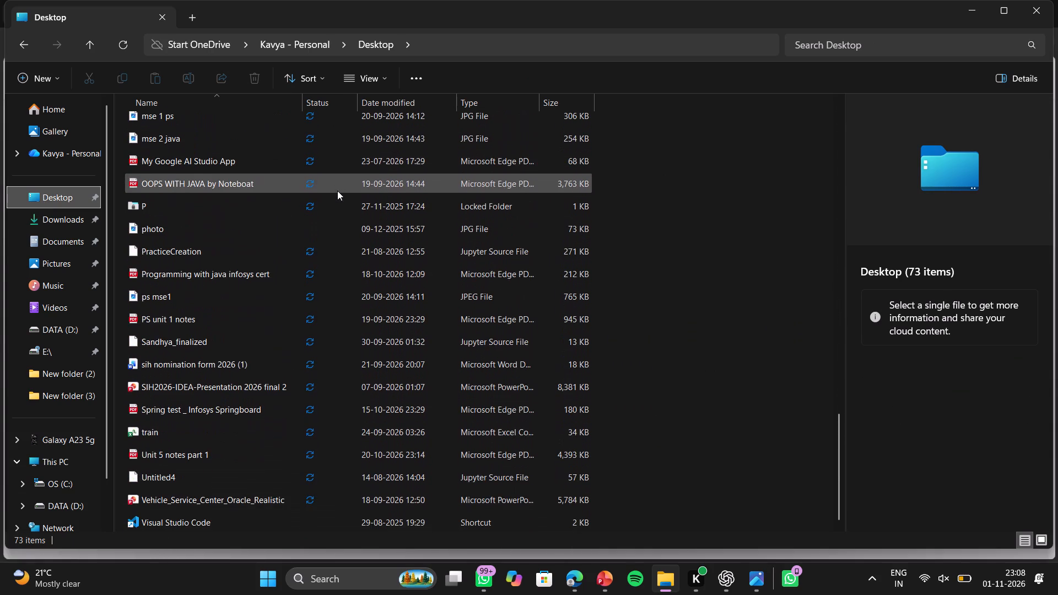
{"action": "scroll", "coordinate": [337, 191], "scroll_direction": "down", "scroll_amount": 3}
{"action": "scroll", "coordinate": [337, 191], "scroll_direction": "up", "scroll_amount": 9}
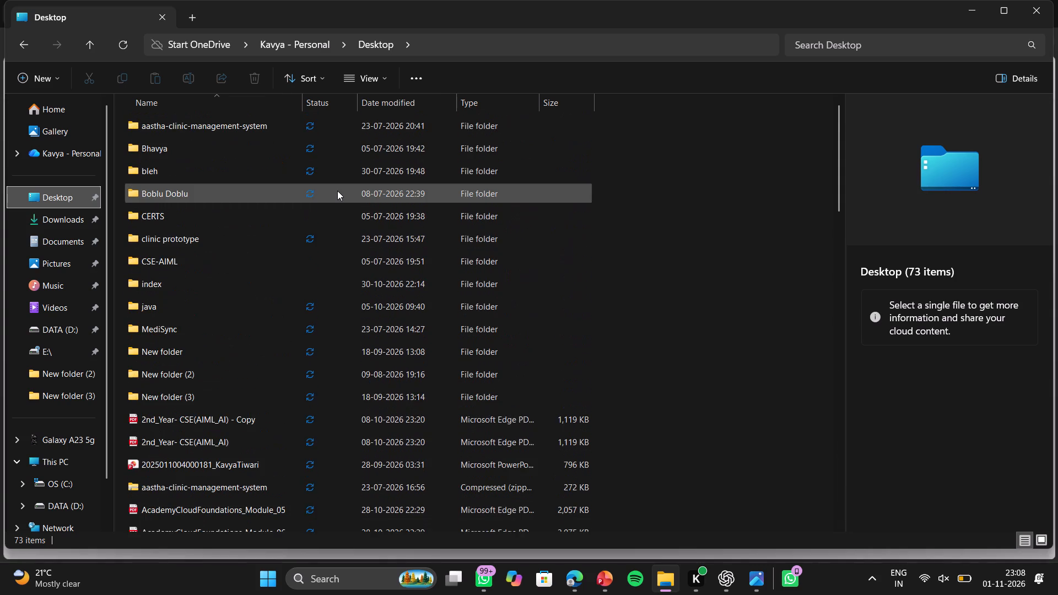
{"action": "scroll", "coordinate": [337, 191], "scroll_direction": "down", "scroll_amount": 1}
Move the "erdplus diagram" image from the Downloads folder to the Desktop folder.
{"action": "left_click", "coordinate": [72, 219]}
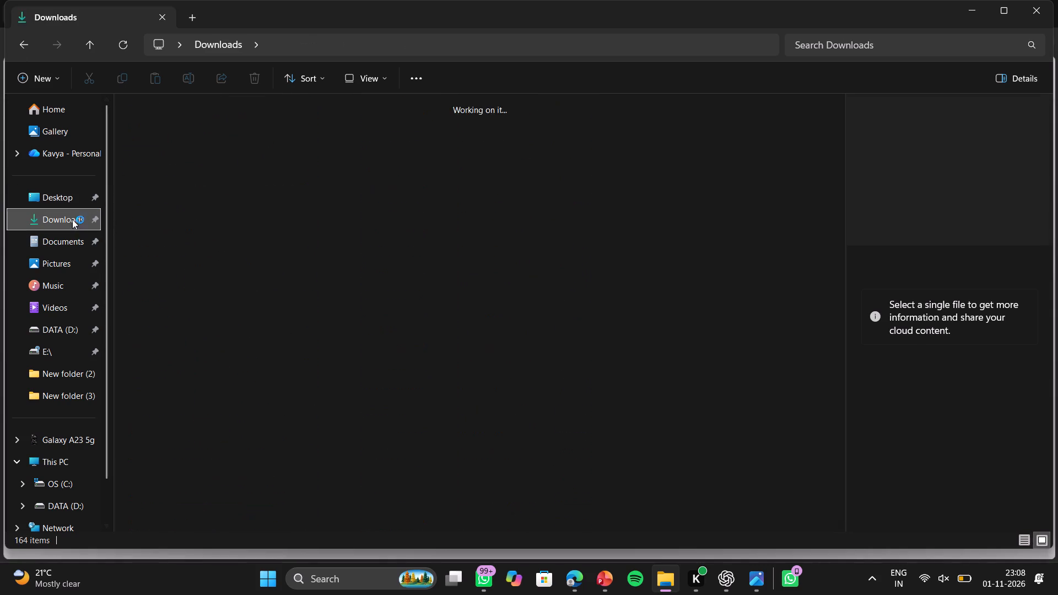
{"action": "left_click_drag", "start_coordinate": [150, 189], "coordinate": [61, 213]}
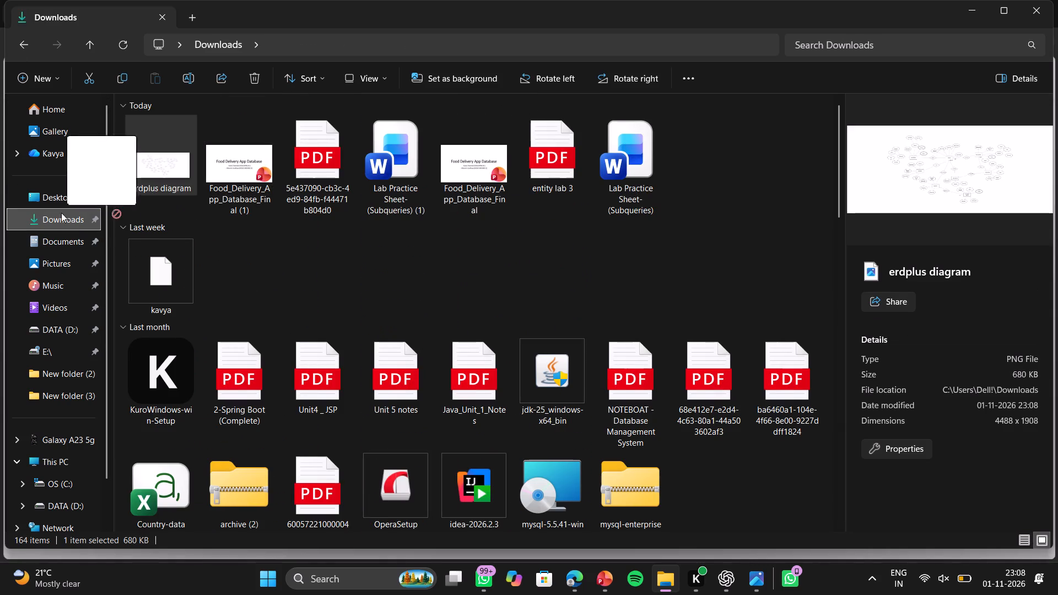
{"action": "left_click_drag", "start_coordinate": [61, 213], "coordinate": [52, 197]}
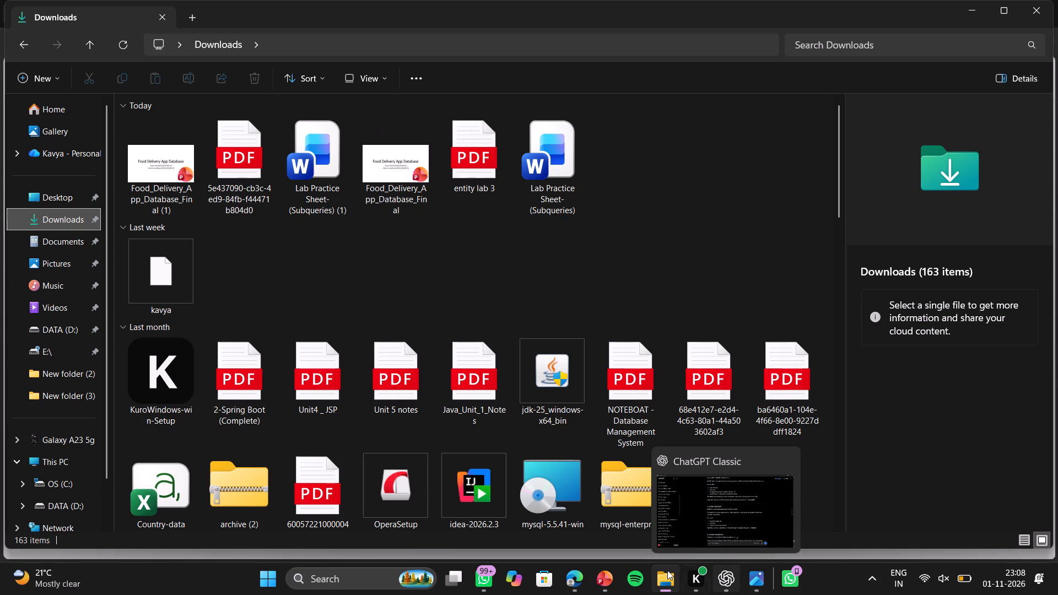
Switch to PowerPoint and open the recent presentation Food_Delivery_App_Database_Final from Downloads.
{"action": "left_click", "coordinate": [613, 581]}
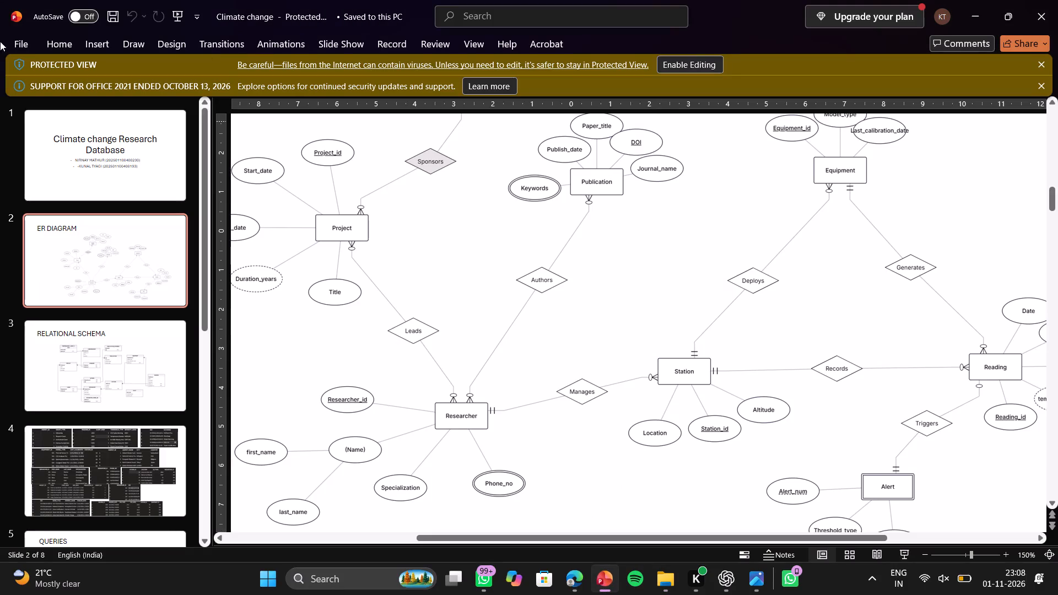
{"action": "left_click", "coordinate": [18, 41]}
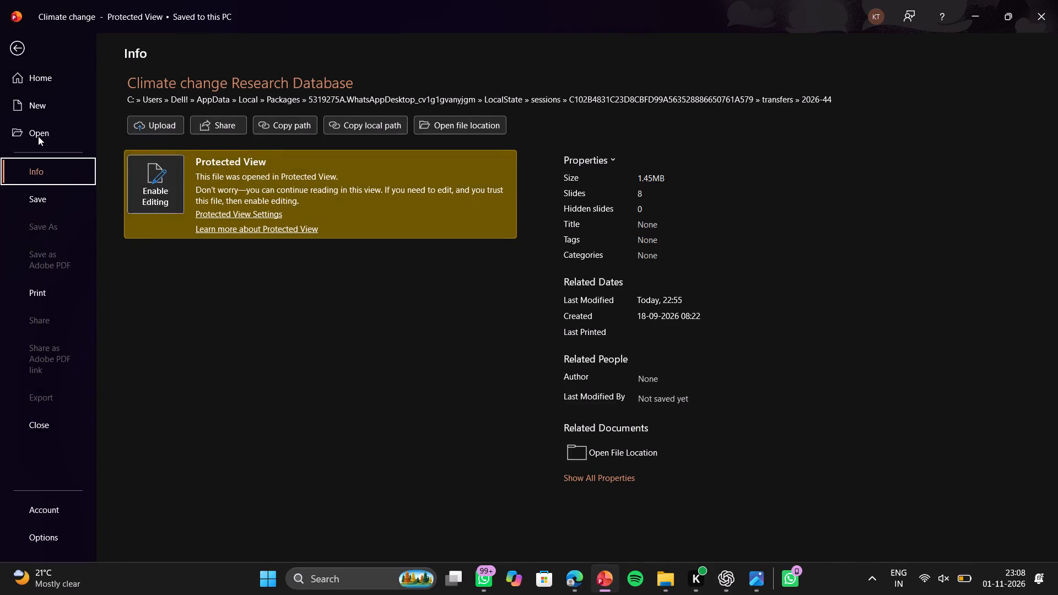
{"action": "left_click", "coordinate": [39, 136]}
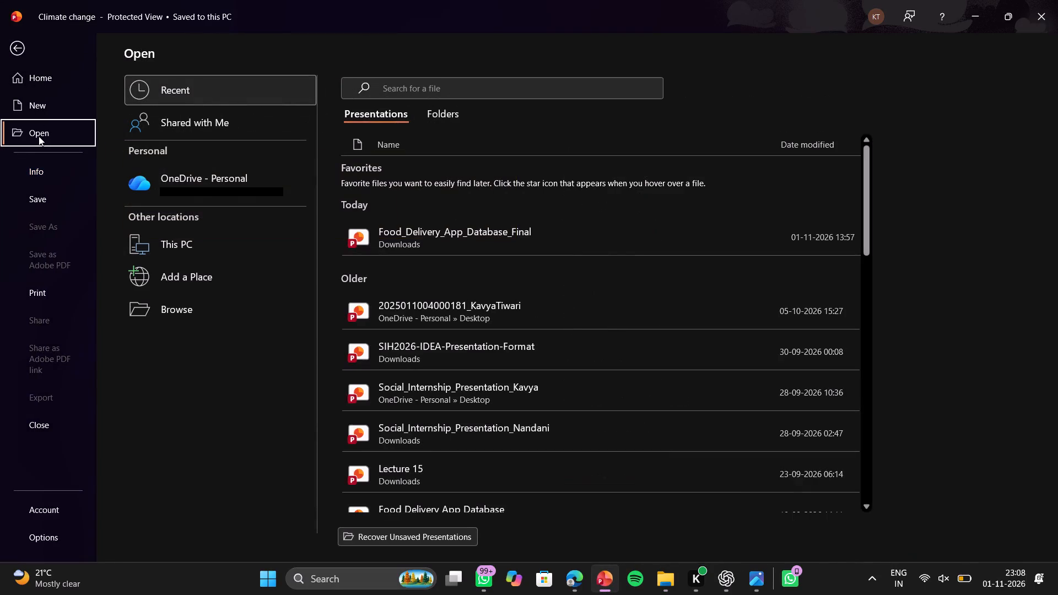
{"action": "double_click", "coordinate": [361, 242]}
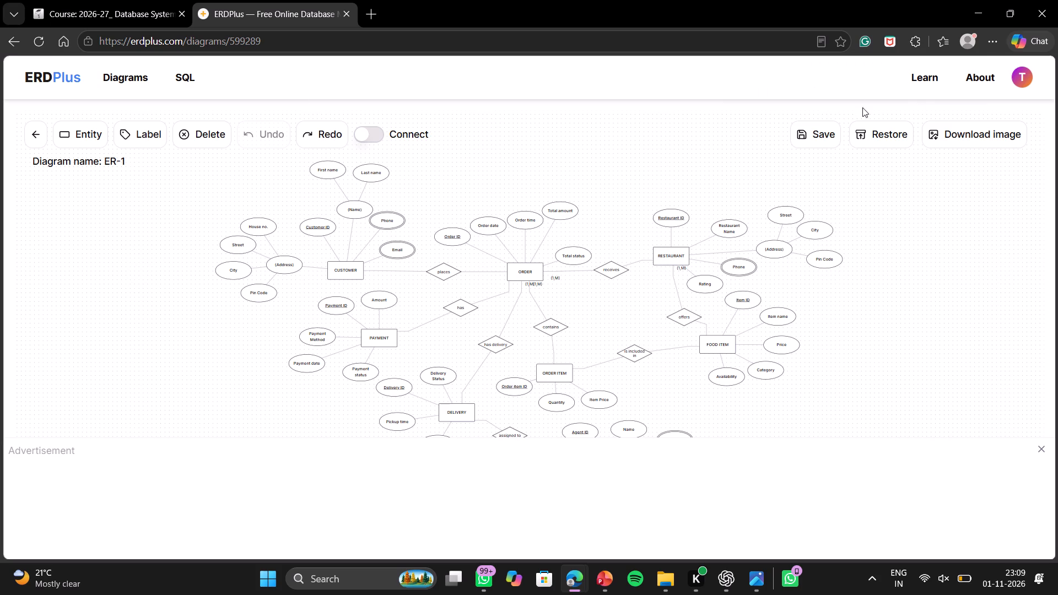
{"action": "left_click", "coordinate": [664, 218]}
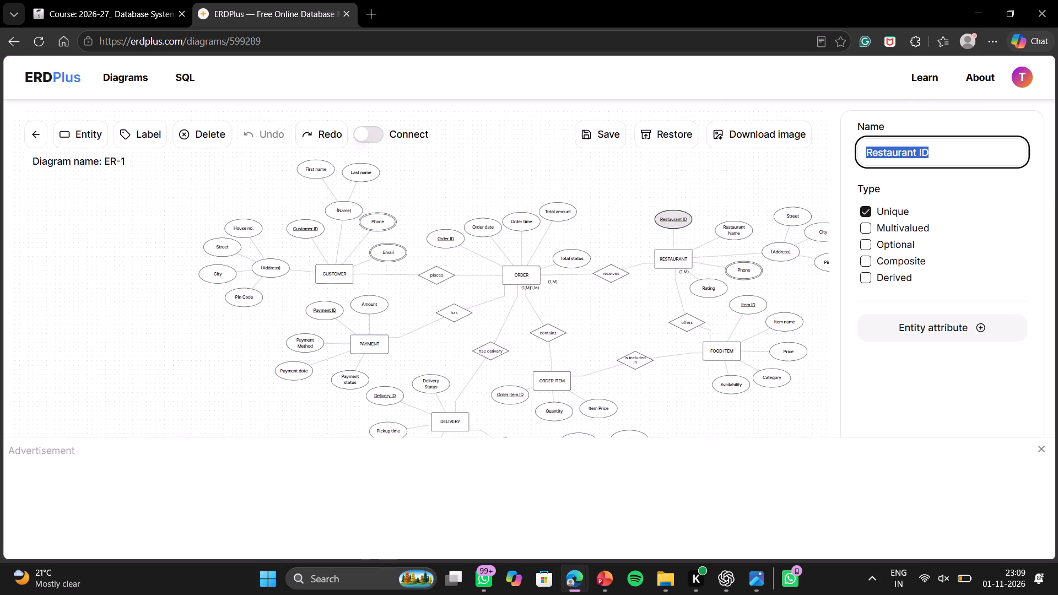
{"action": "scroll", "coordinate": [617, 186], "scroll_direction": "right", "scroll_amount": 1}
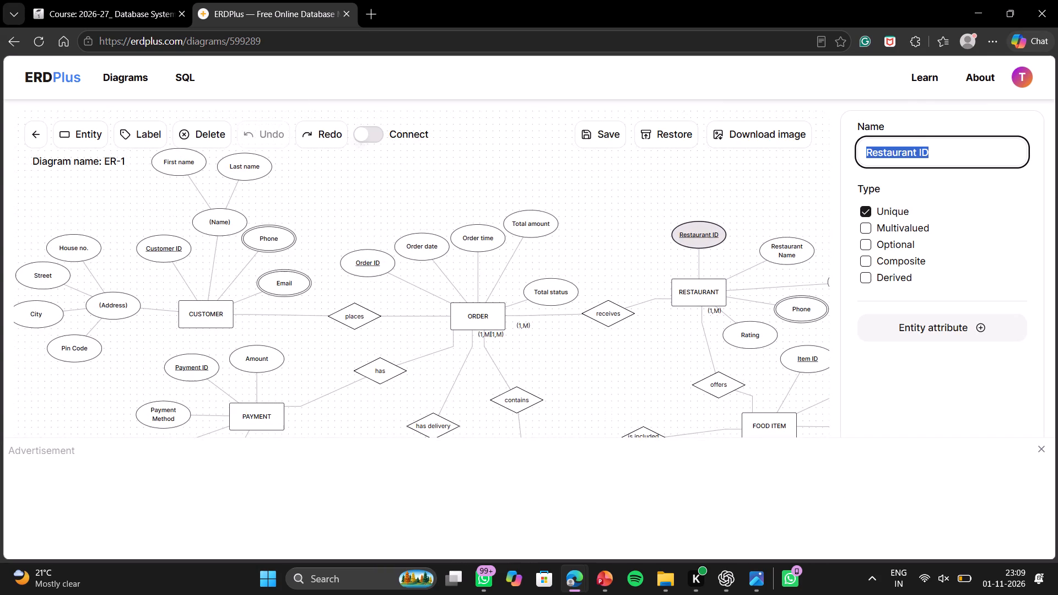
{"action": "left_click", "coordinate": [552, 173]}
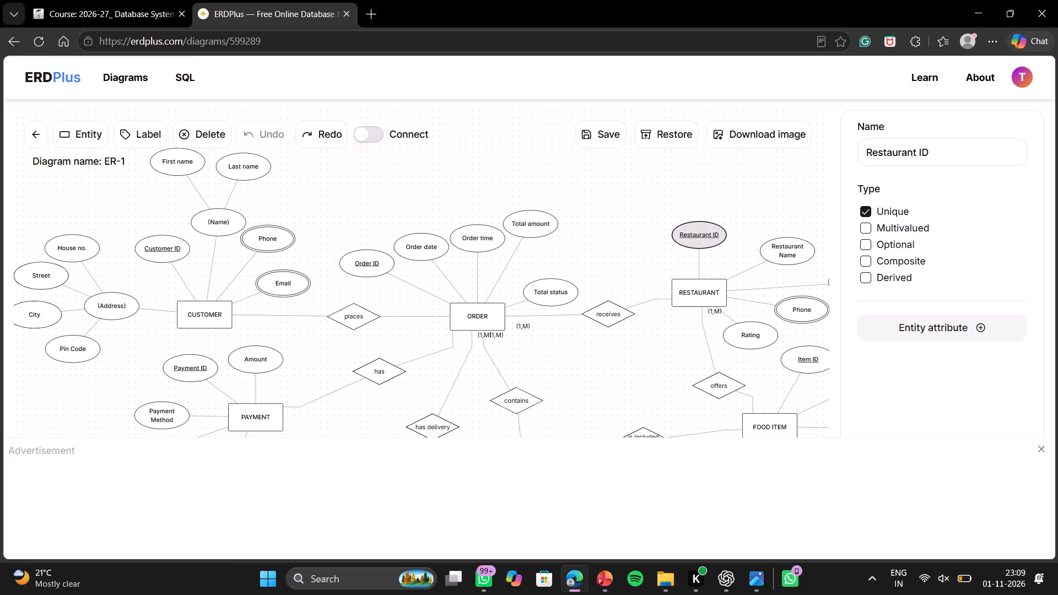
{"action": "left_click", "coordinate": [470, 316]}
{"action": "left_click", "coordinate": [613, 313]}
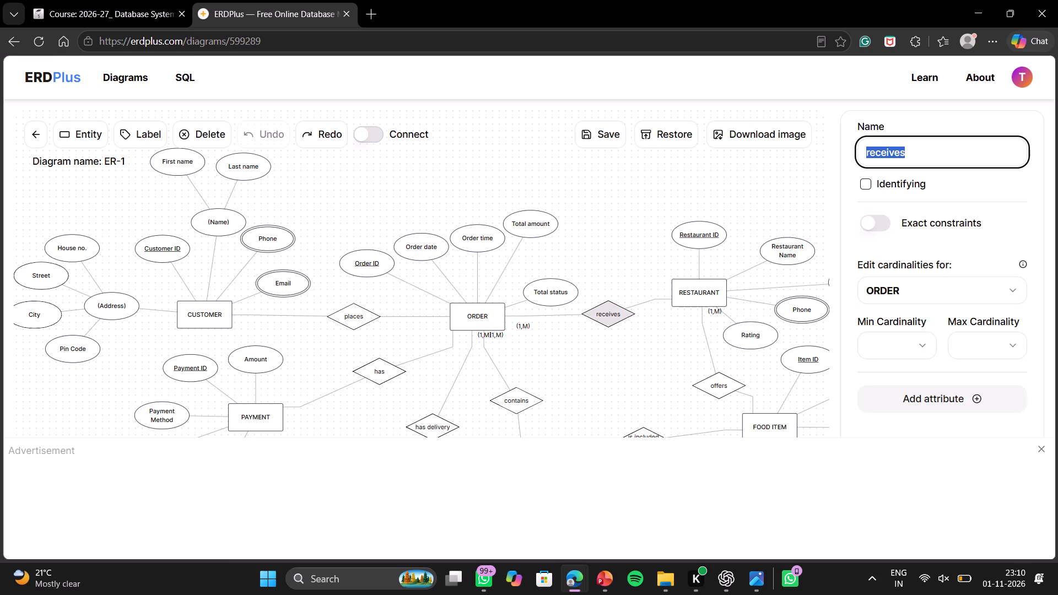
{"action": "left_click", "coordinate": [910, 328]}
{"action": "left_click", "coordinate": [906, 343]}
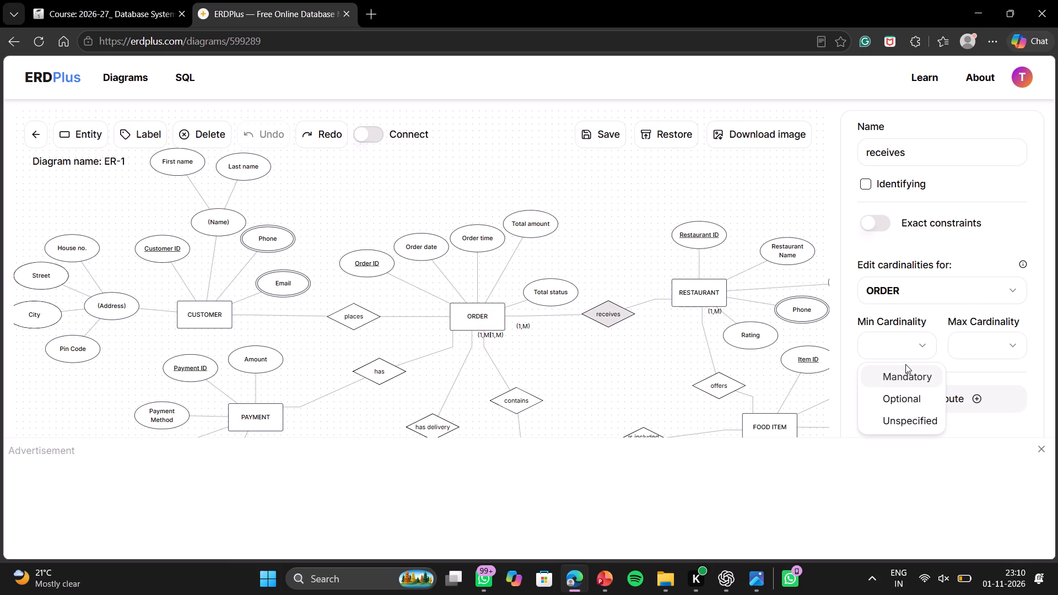
{"action": "scroll", "coordinate": [651, 187], "scroll_direction": "down", "scroll_amount": 3}
{"action": "scroll", "coordinate": [683, 373], "scroll_direction": "down", "scroll_amount": 3}
{"action": "left_click", "coordinate": [644, 364]}
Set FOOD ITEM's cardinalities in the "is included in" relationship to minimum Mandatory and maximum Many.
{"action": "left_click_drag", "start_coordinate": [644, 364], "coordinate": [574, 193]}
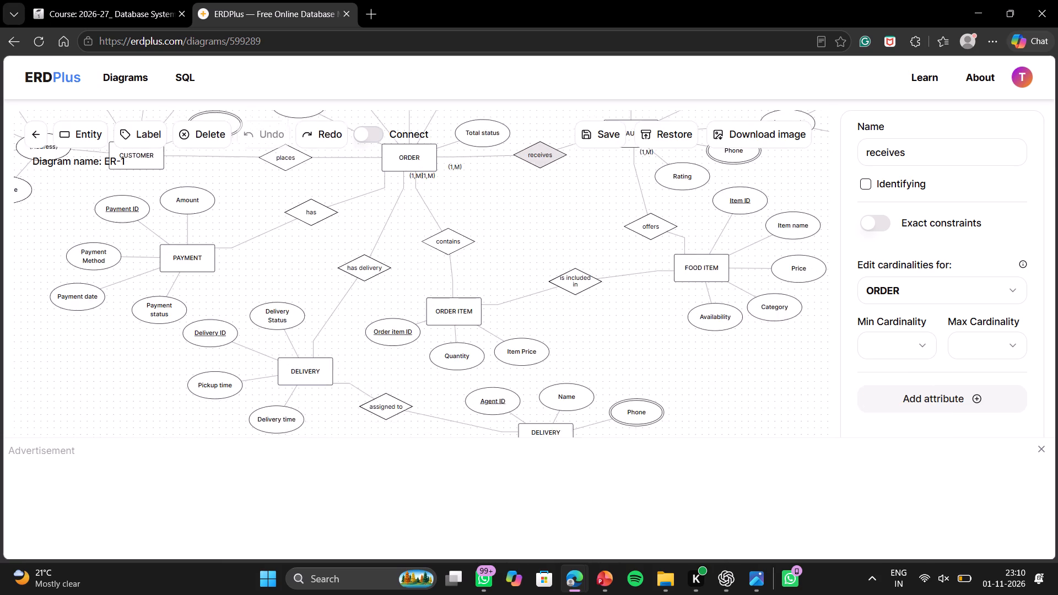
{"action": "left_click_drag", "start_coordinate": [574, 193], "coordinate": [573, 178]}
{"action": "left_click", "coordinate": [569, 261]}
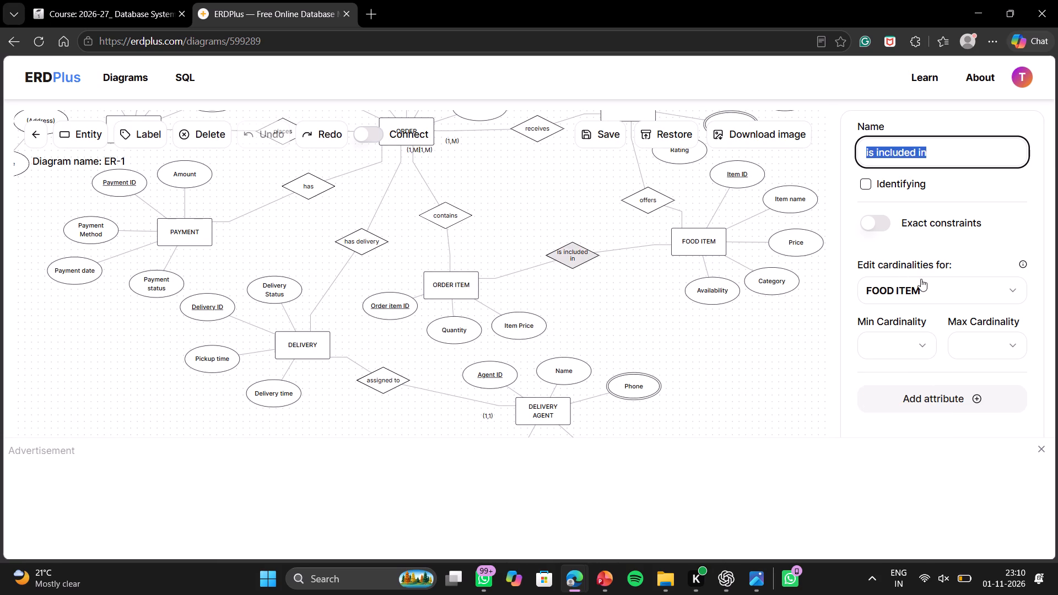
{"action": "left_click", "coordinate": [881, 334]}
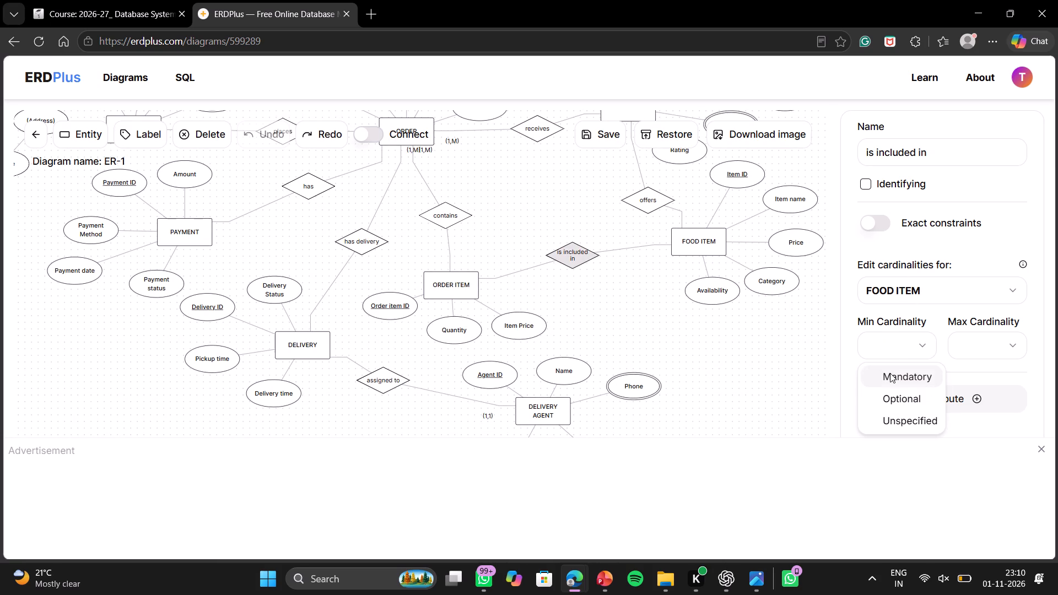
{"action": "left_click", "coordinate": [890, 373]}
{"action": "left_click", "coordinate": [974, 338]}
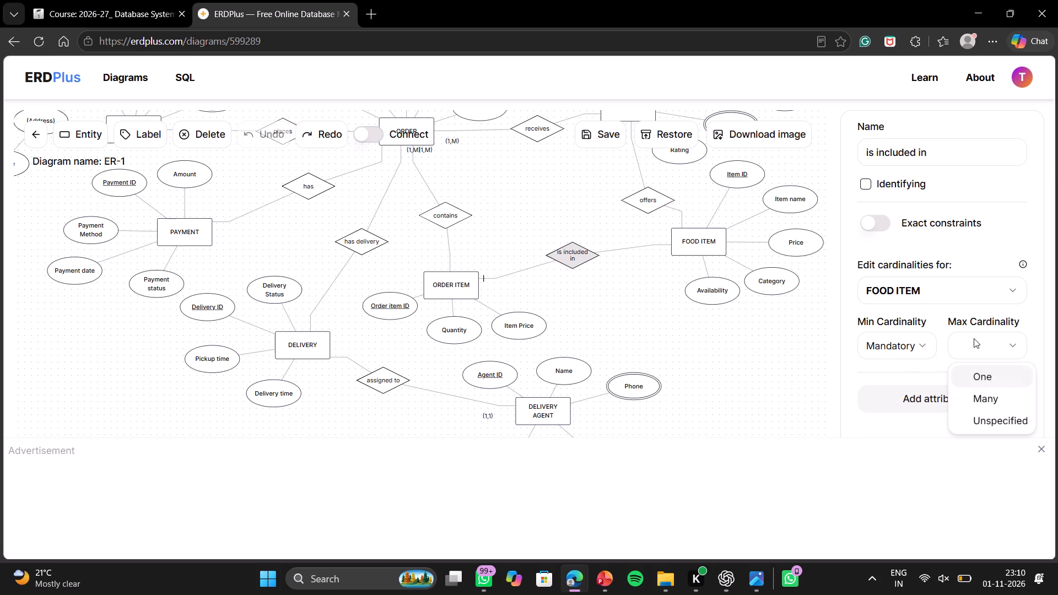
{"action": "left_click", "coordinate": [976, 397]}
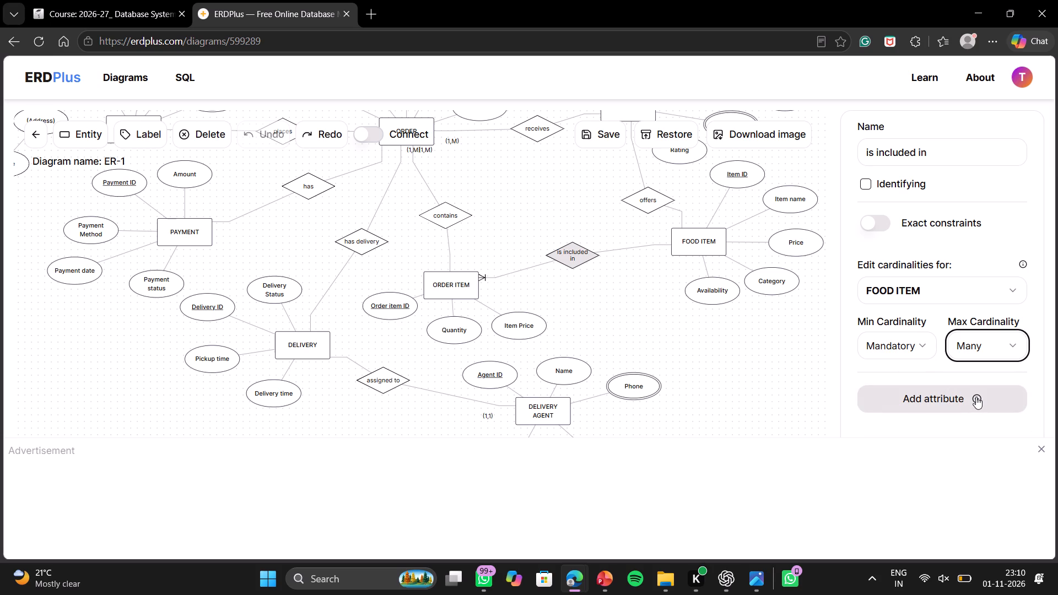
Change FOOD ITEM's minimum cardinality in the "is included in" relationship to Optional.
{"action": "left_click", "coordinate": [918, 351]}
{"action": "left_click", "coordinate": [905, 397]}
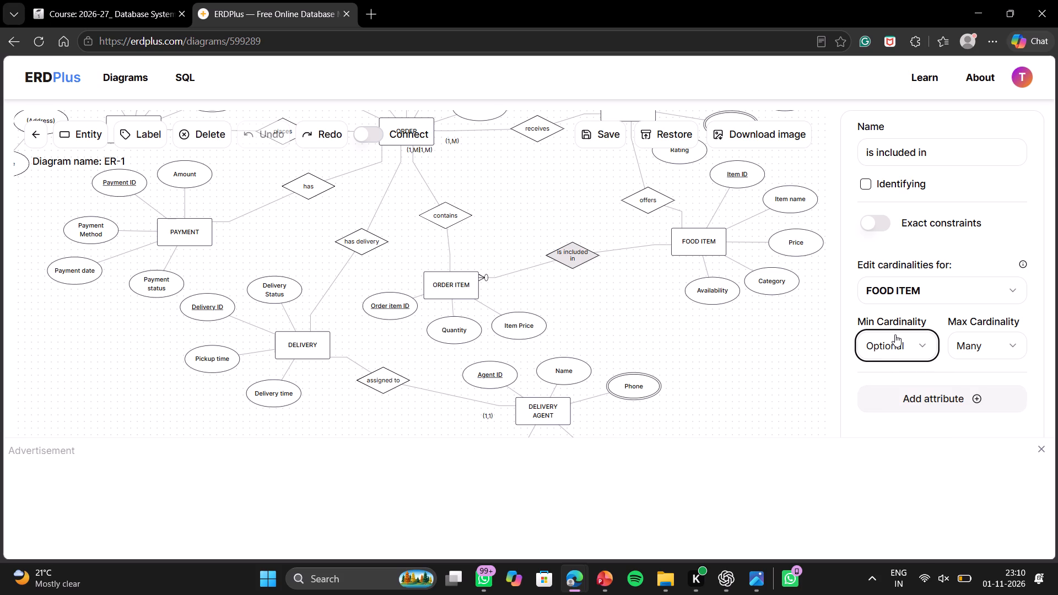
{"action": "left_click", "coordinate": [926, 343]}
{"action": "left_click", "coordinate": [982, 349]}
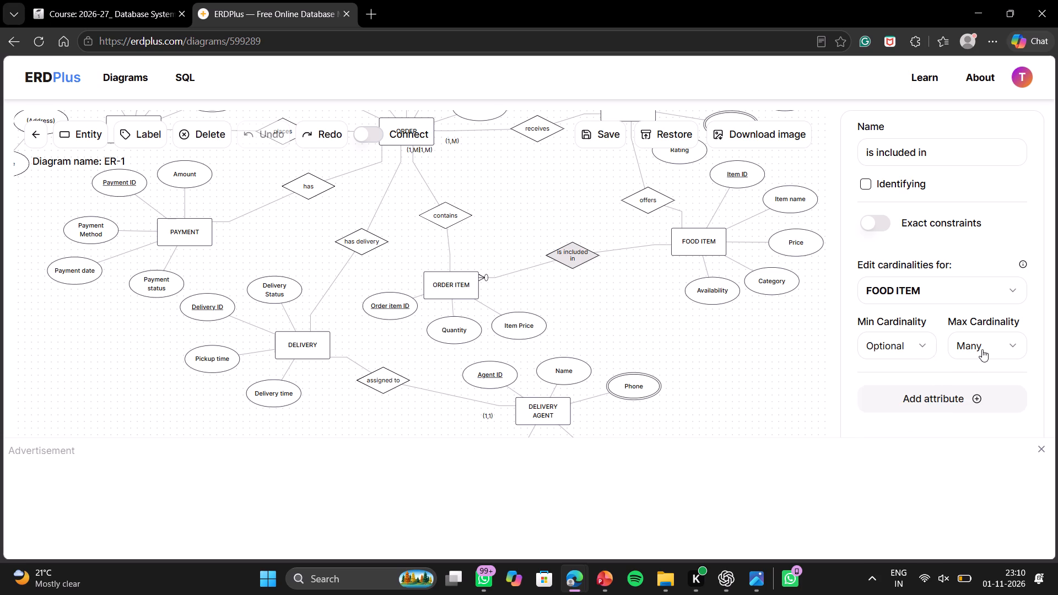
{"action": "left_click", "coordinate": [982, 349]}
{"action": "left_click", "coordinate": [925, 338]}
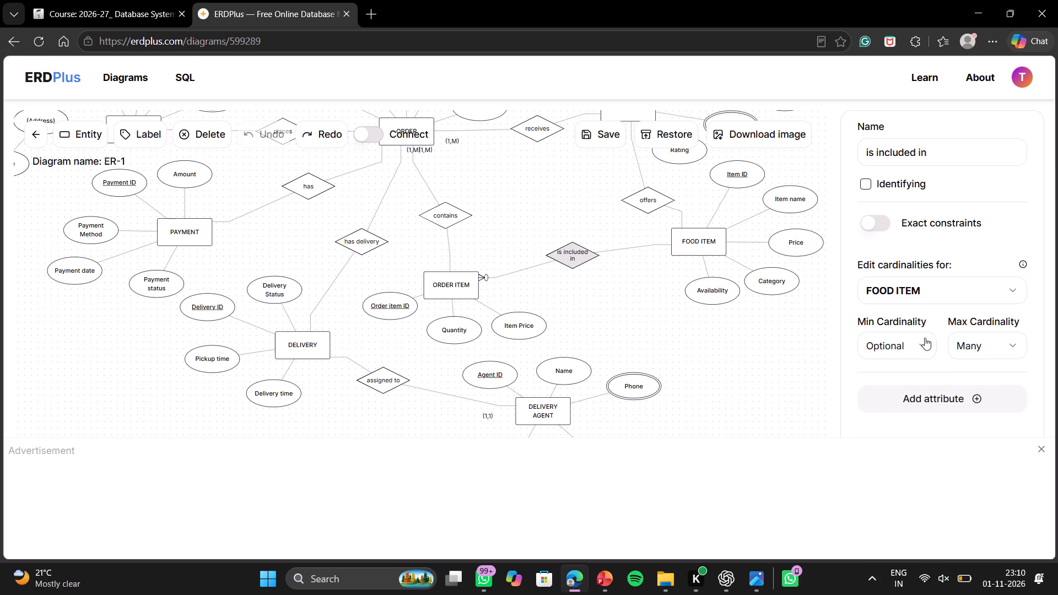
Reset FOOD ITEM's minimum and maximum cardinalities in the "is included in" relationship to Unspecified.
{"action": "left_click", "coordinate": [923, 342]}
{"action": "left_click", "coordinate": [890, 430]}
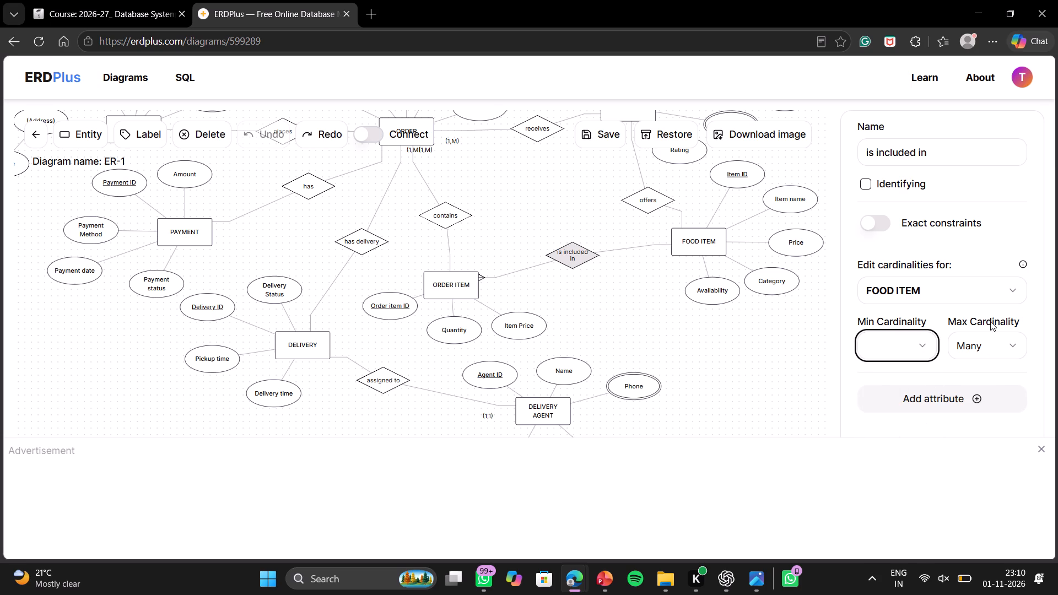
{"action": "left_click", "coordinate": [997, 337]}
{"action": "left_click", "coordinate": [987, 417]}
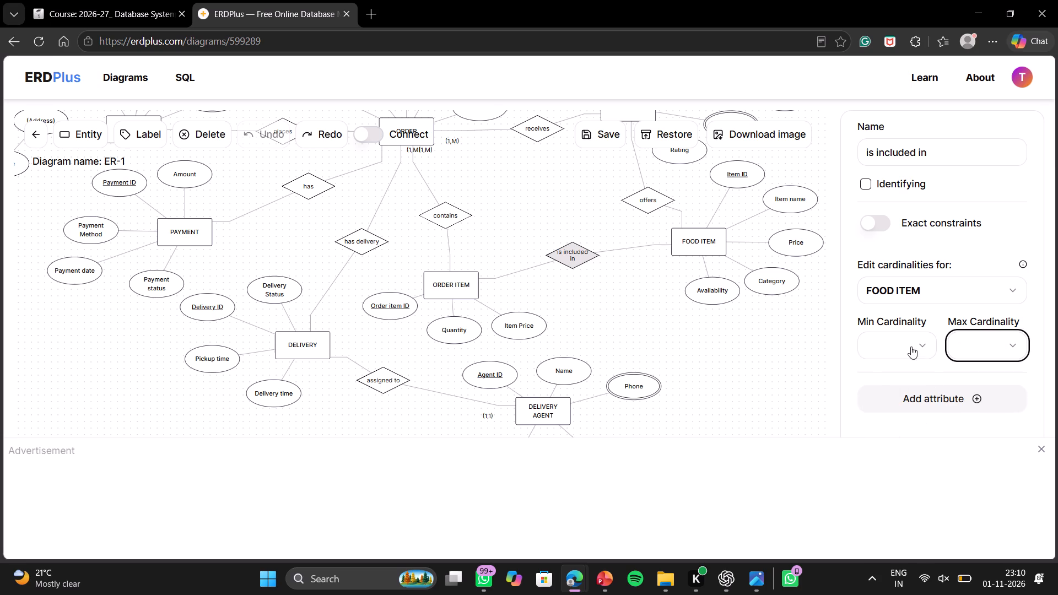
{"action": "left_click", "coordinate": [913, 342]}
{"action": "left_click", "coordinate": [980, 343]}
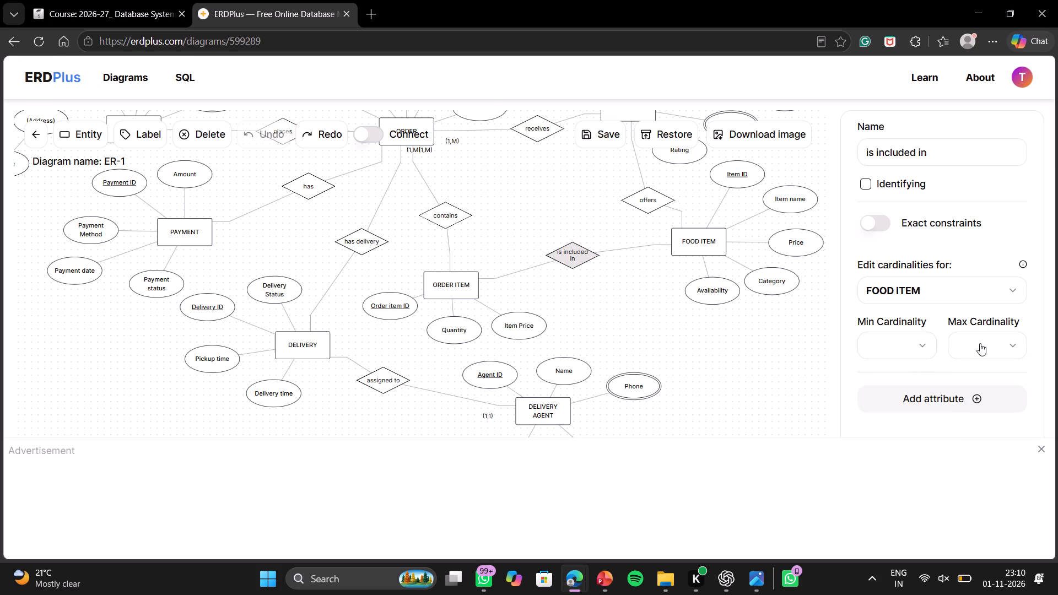
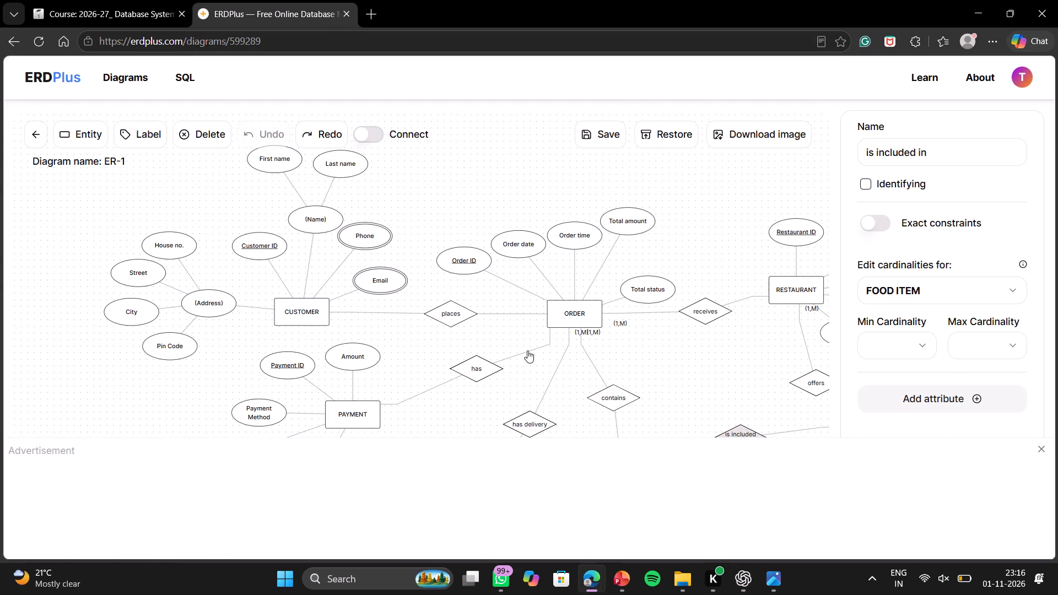
{"action": "left_click", "coordinate": [447, 318]}
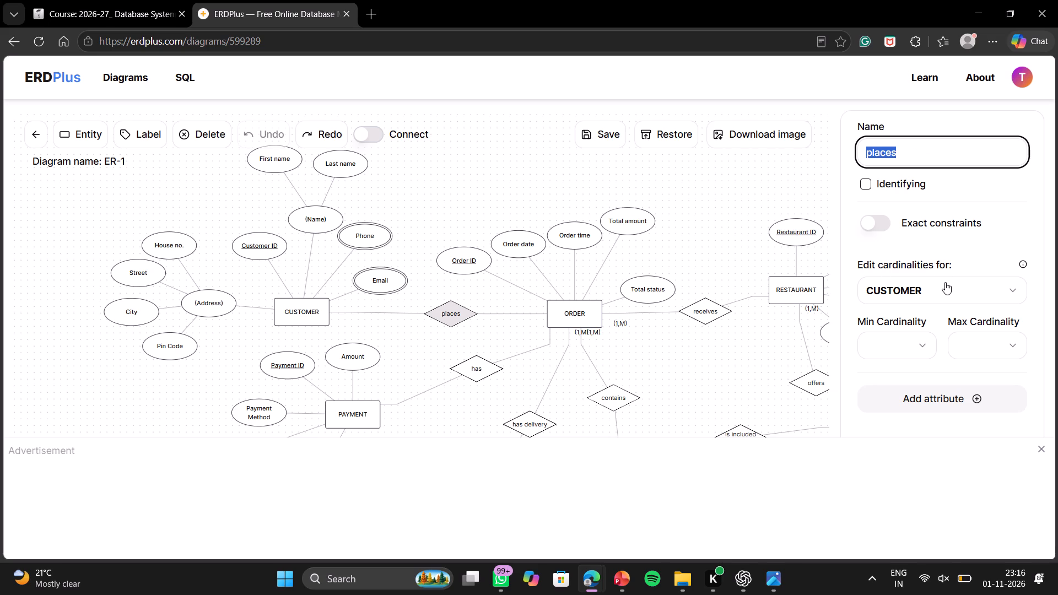
{"action": "left_click", "coordinate": [867, 333]}
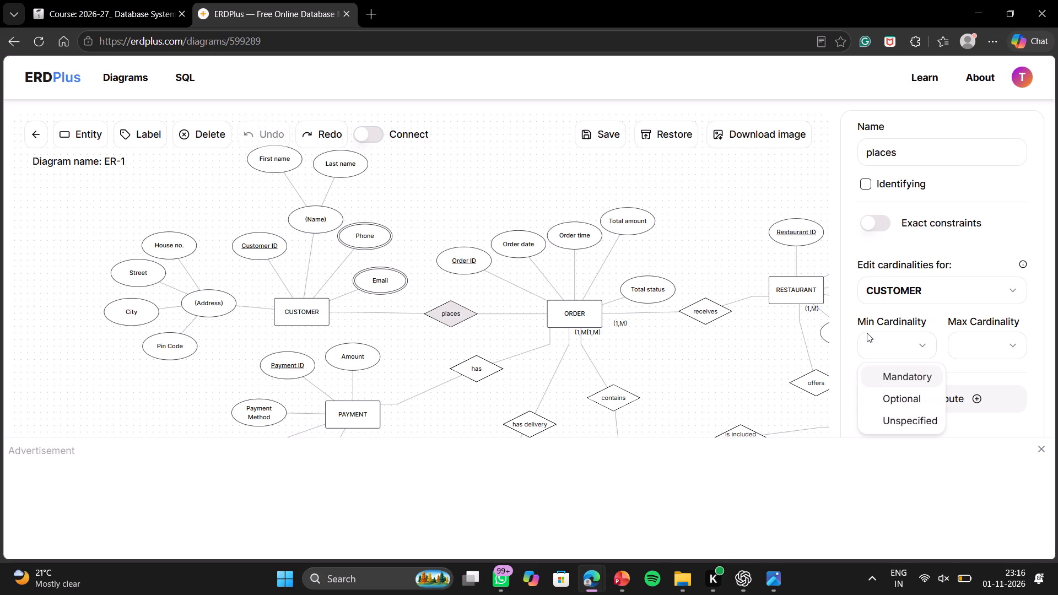
{"action": "left_click", "coordinate": [890, 381]}
{"action": "left_click", "coordinate": [989, 341]}
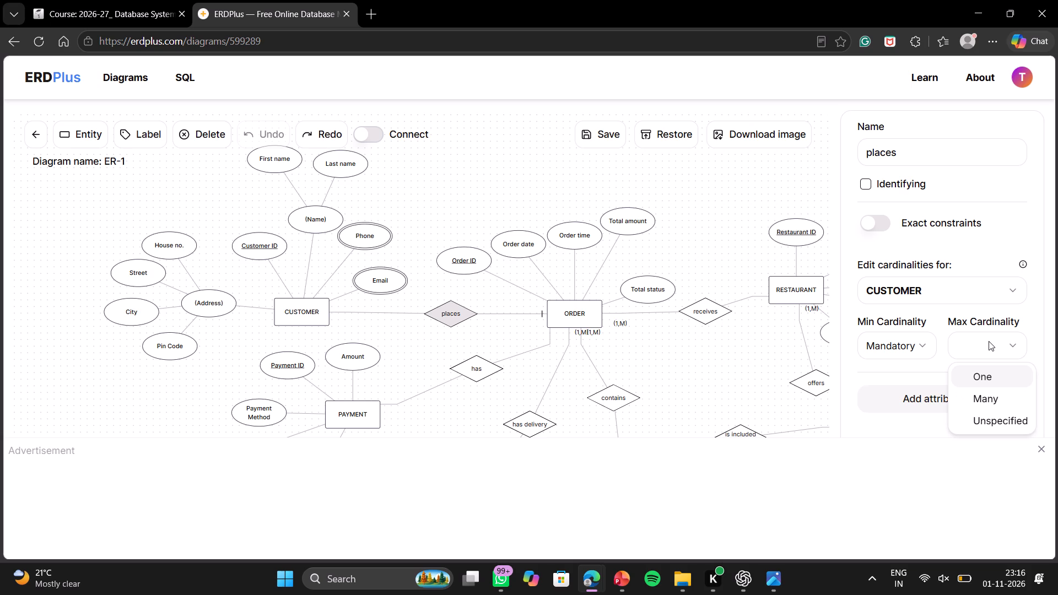
{"action": "left_click", "coordinate": [977, 392]}
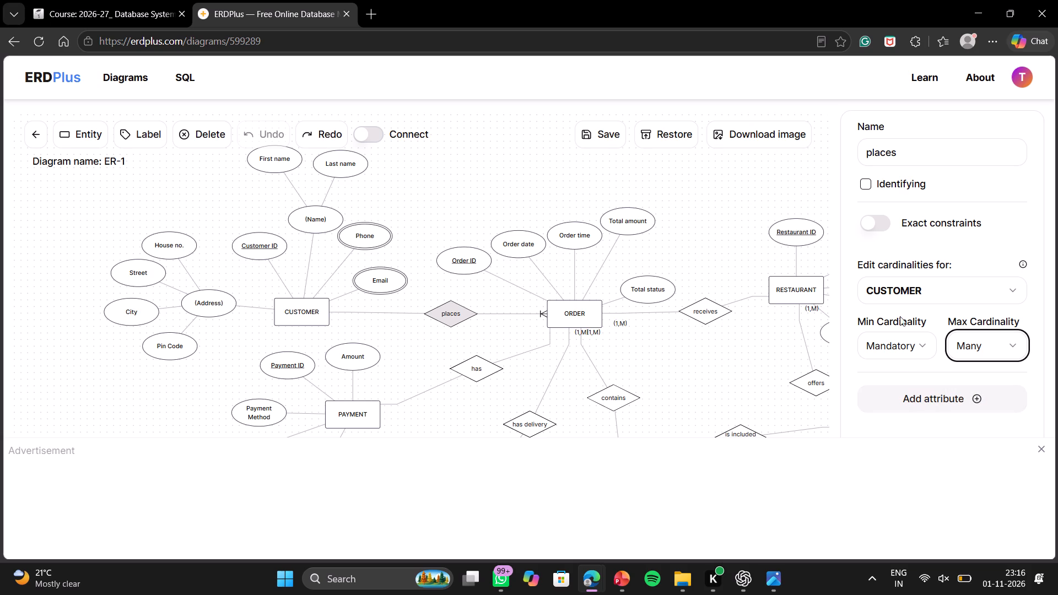
Set the ORDER cardinality of the places relationship to minimum Mandatory and maximum One.
{"action": "left_click", "coordinate": [907, 281]}
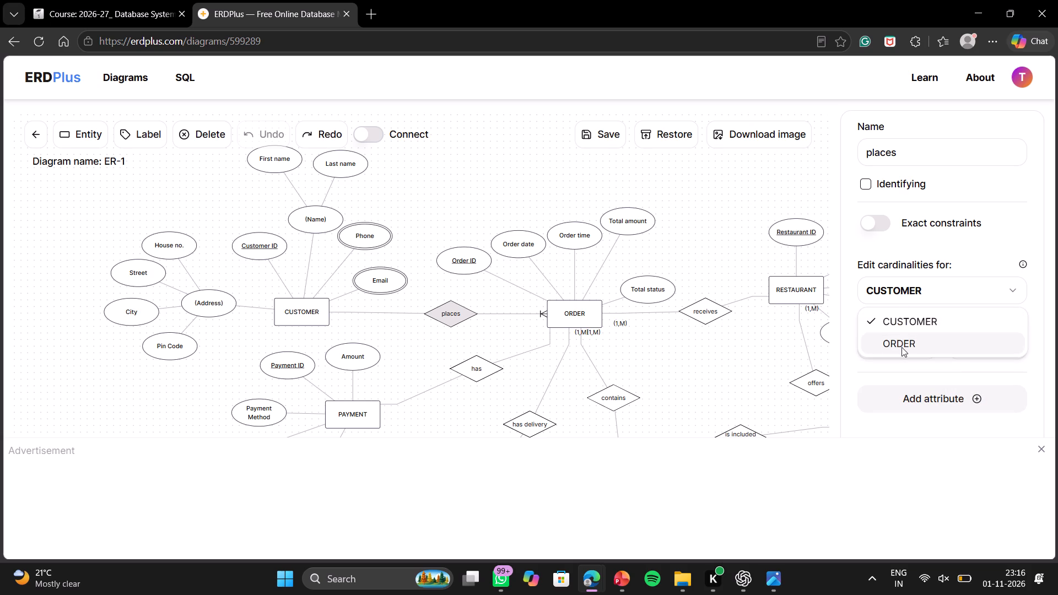
{"action": "left_click", "coordinate": [917, 249]}
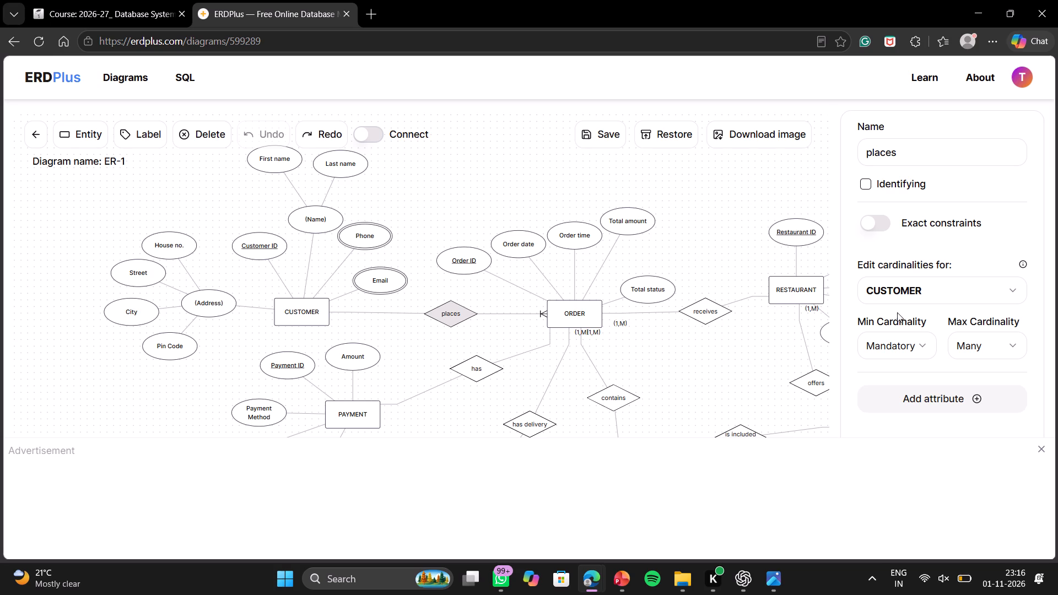
{"action": "left_click", "coordinate": [887, 302]}
{"action": "left_click", "coordinate": [890, 336]}
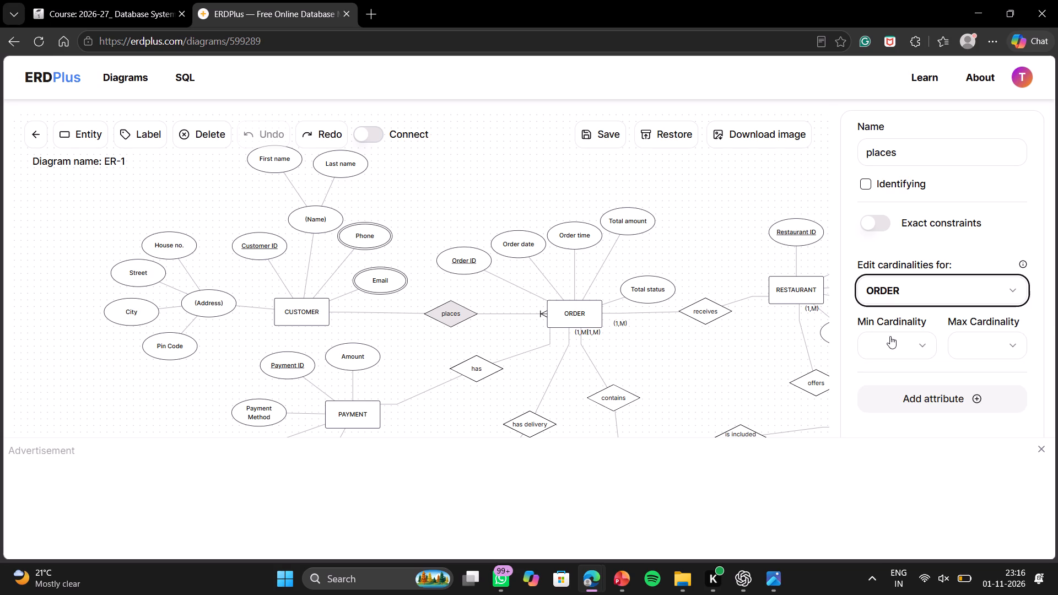
{"action": "left_click", "coordinate": [900, 336]}
{"action": "left_click", "coordinate": [903, 374]}
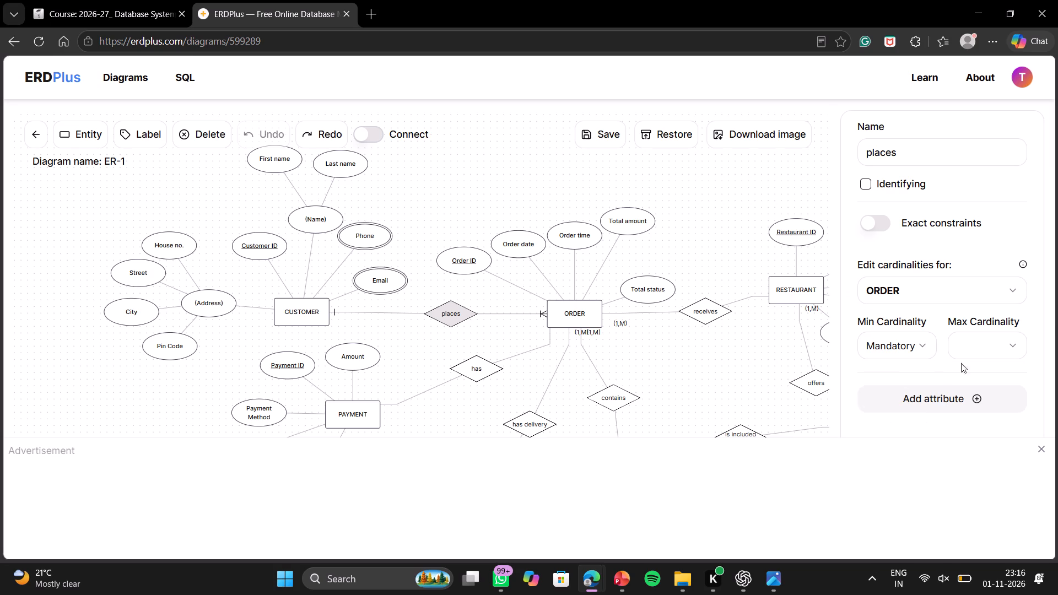
{"action": "left_click", "coordinate": [978, 356]}
{"action": "left_click", "coordinate": [973, 375]}
{"action": "left_click", "coordinate": [496, 335]}
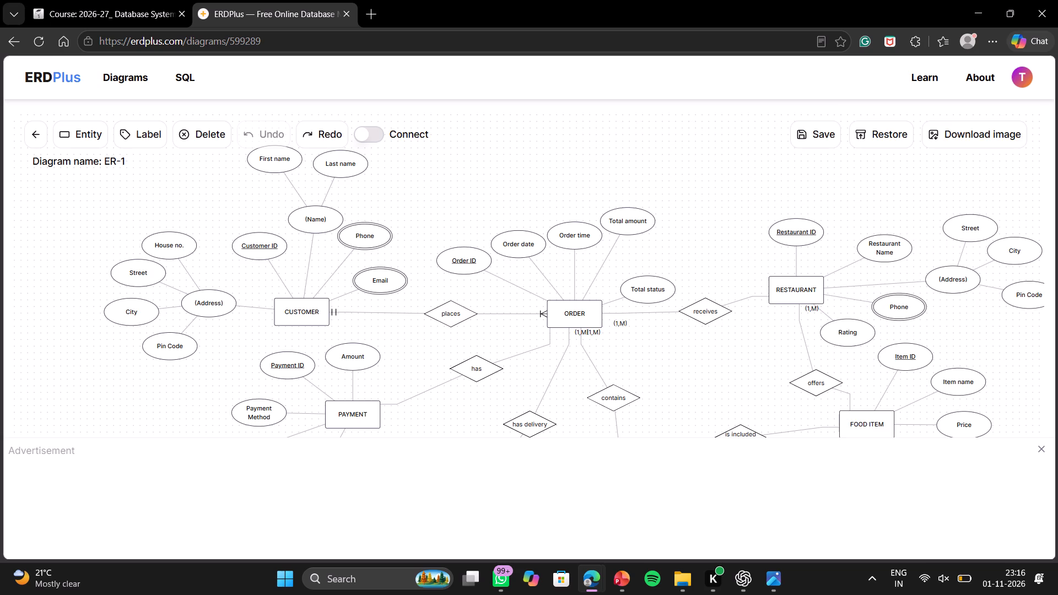
Reopen the places relationship and check its cardinality settings for ORDER.
{"action": "left_click", "coordinate": [454, 321]}
{"action": "left_click", "coordinate": [906, 293]}
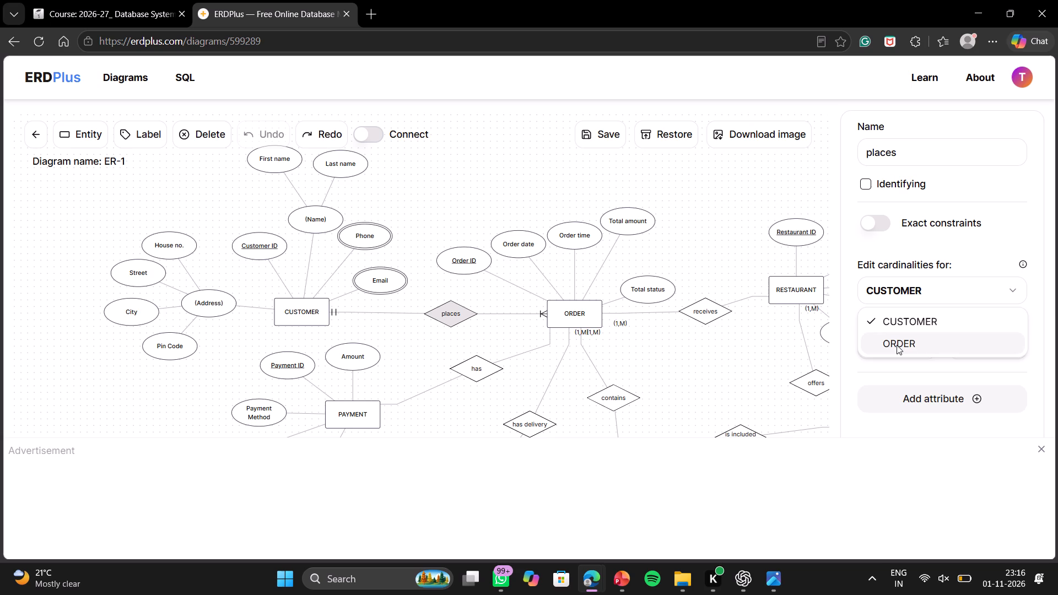
{"action": "left_click", "coordinate": [897, 345]}
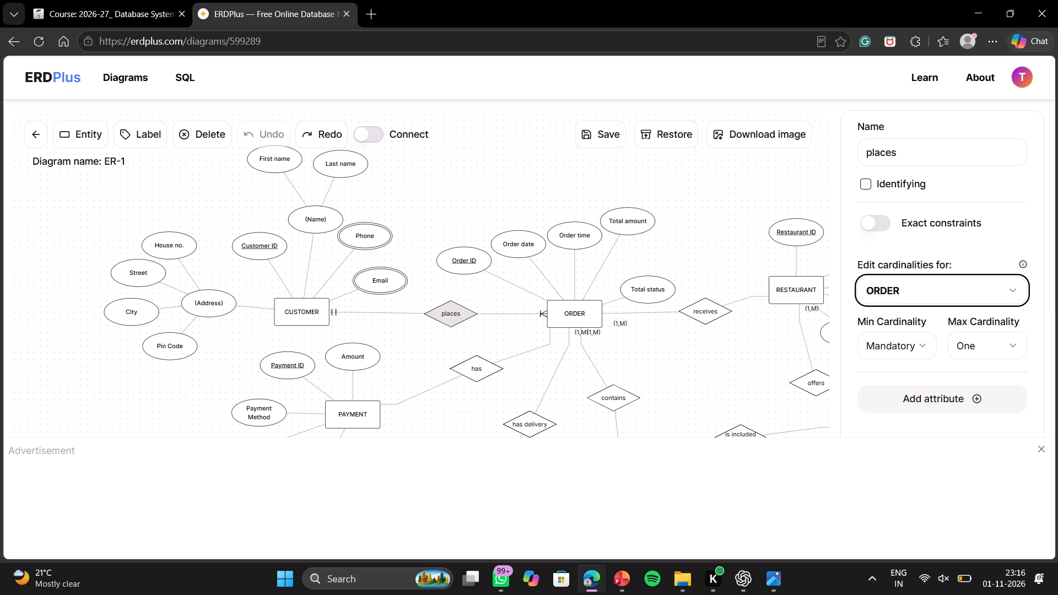
Open the cardinality settings of the receives relationship between ORDER and RESTAURANT.
{"action": "left_click_drag", "start_coordinate": [415, 349], "coordinate": [359, 262]}
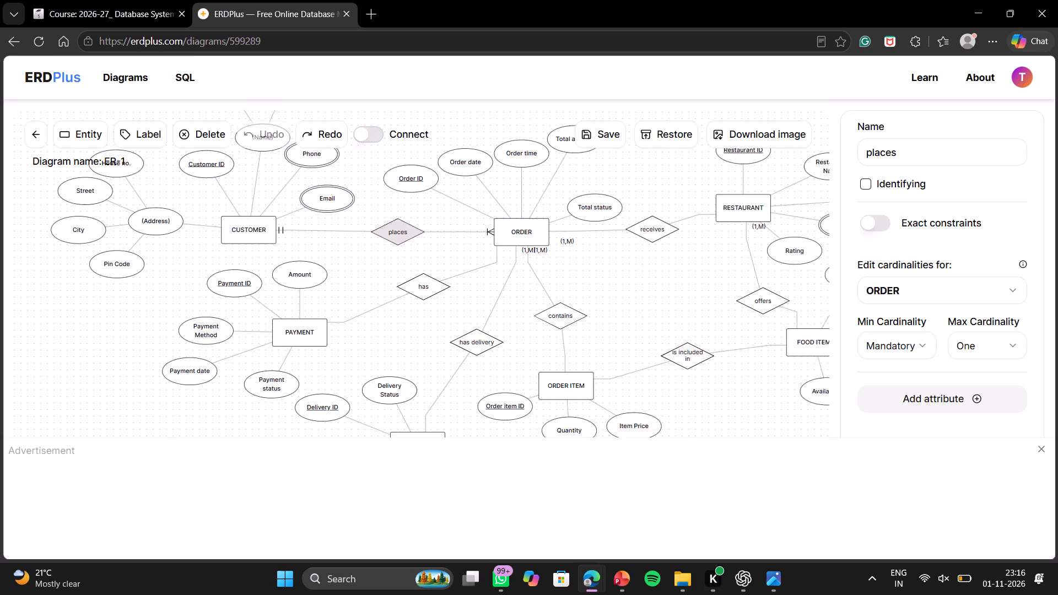
{"action": "left_click_drag", "start_coordinate": [359, 262], "coordinate": [348, 208]}
{"action": "left_click", "coordinate": [424, 230]}
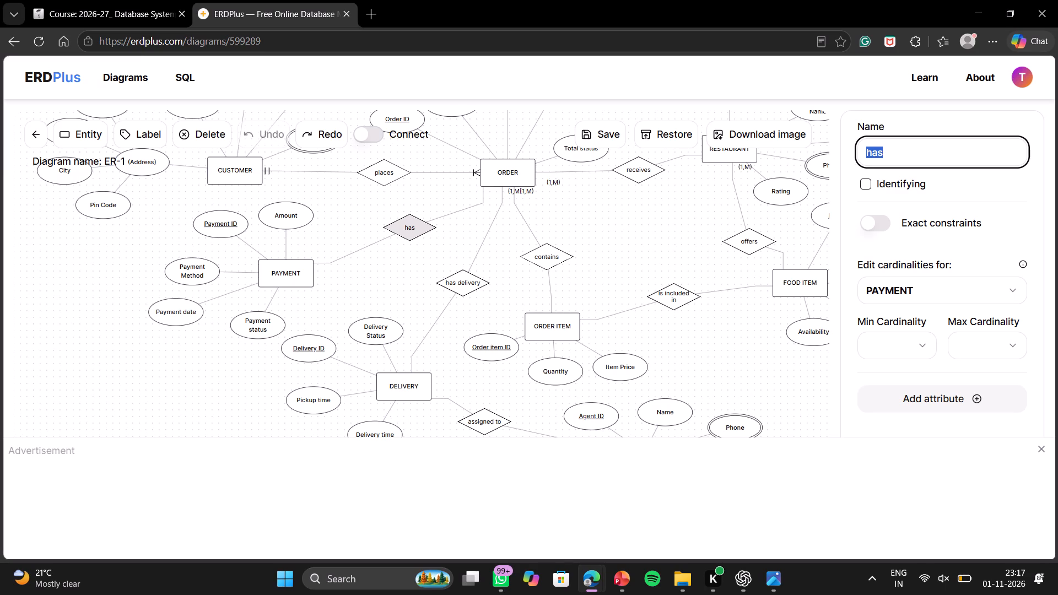
{"action": "left_click_drag", "start_coordinate": [614, 233], "coordinate": [565, 292]}
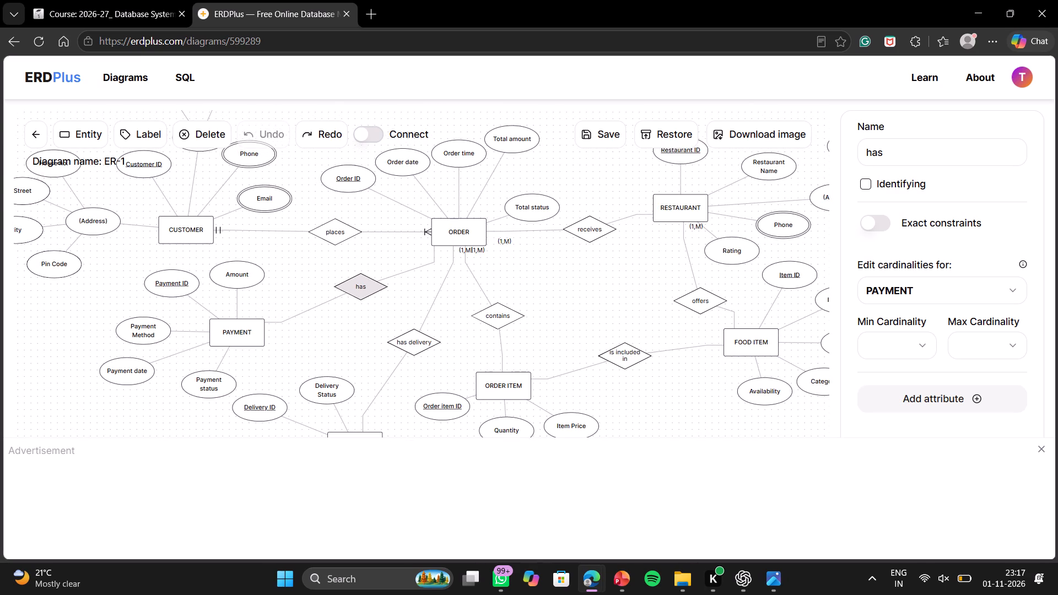
{"action": "left_click", "coordinate": [593, 224]}
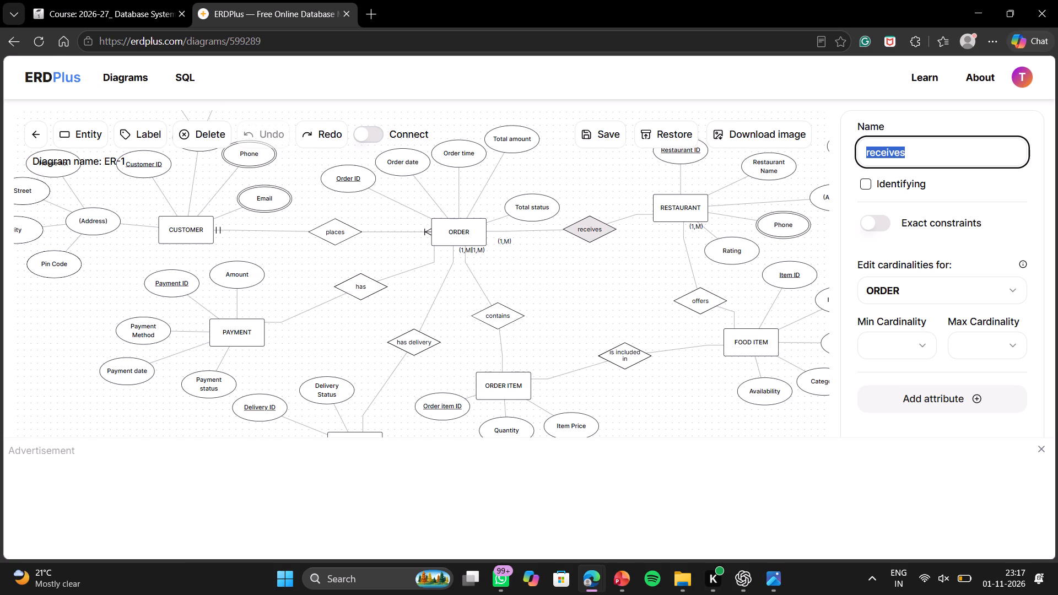
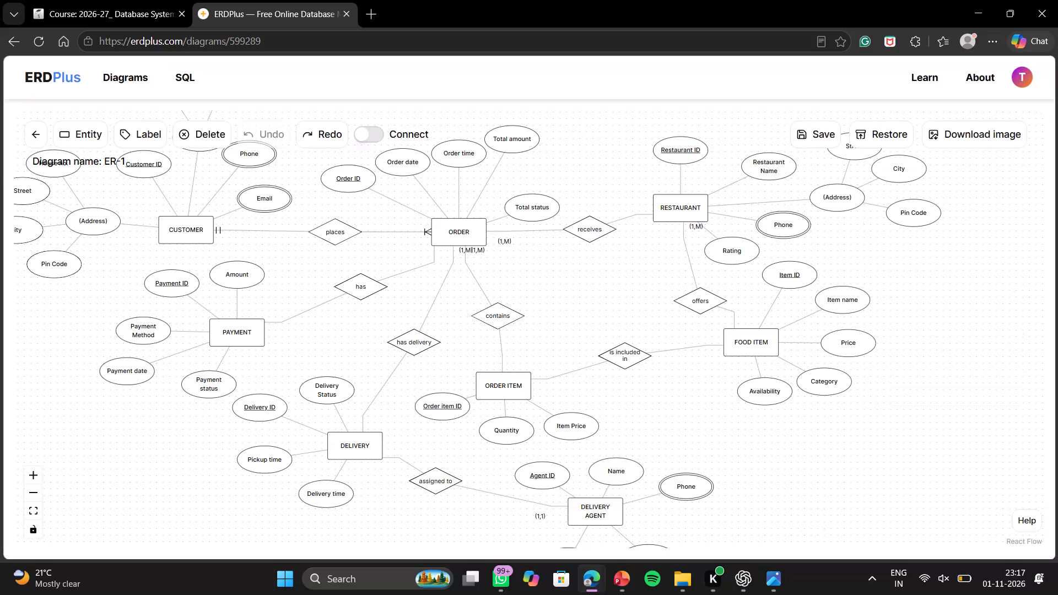
Set the receives relationship's ORDER cardinality to minimum Mandatory and maximum One.
{"action": "left_click", "coordinate": [590, 235]}
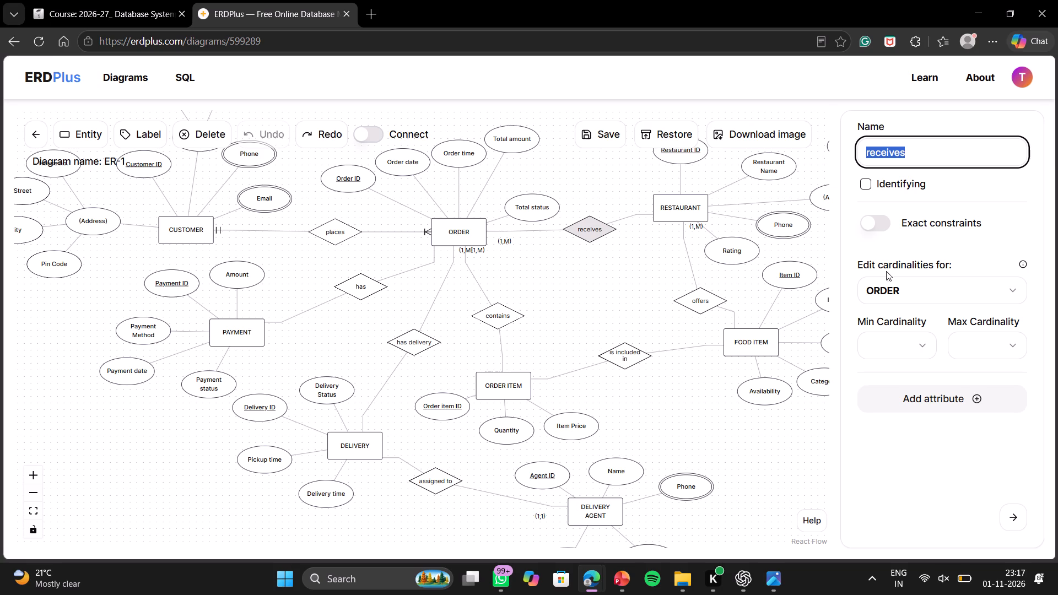
{"action": "left_click", "coordinate": [892, 344]}
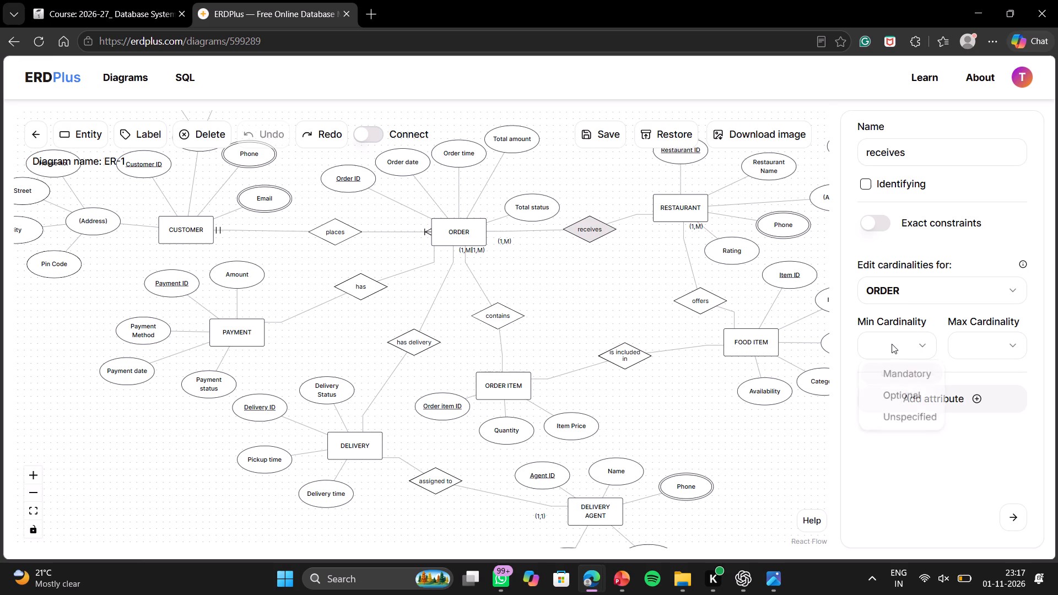
{"action": "left_click", "coordinate": [897, 372]}
{"action": "left_click", "coordinate": [972, 349]}
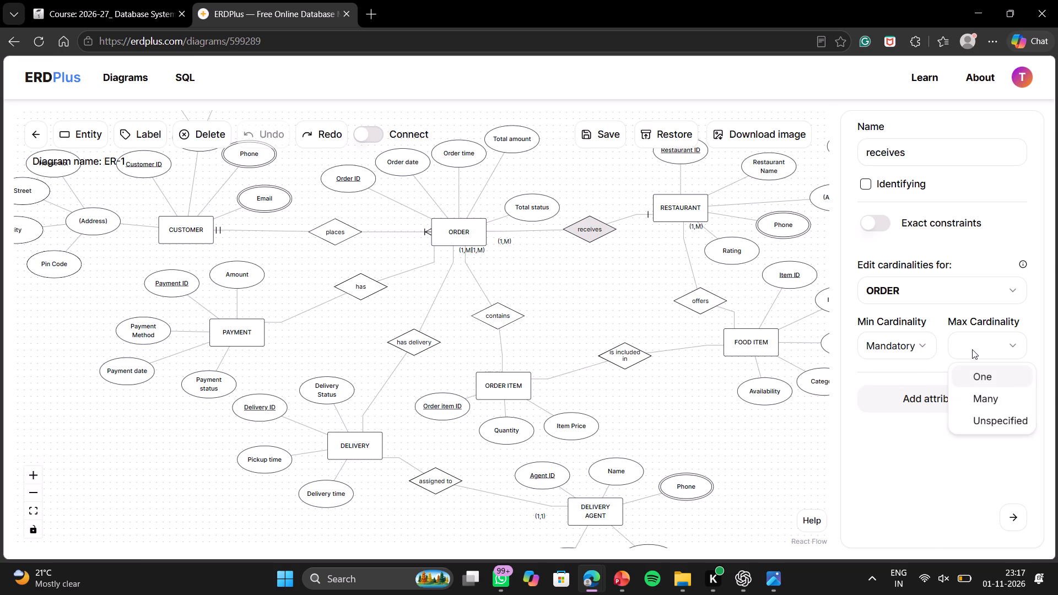
{"action": "left_click", "coordinate": [972, 378]}
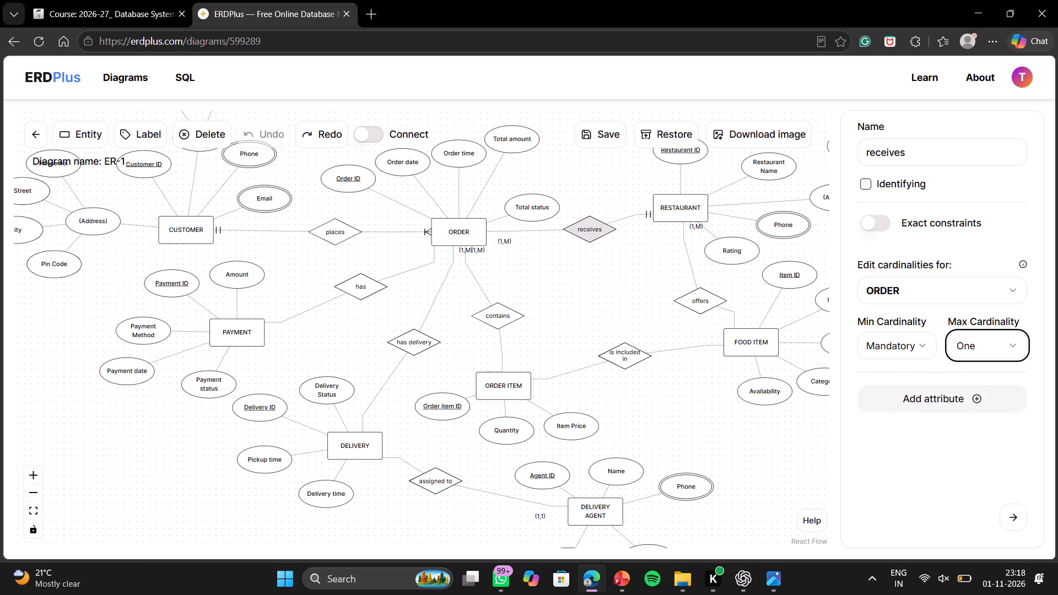
Set the RESTAURANT cardinality of the receives relationship to minimum Optional and maximum Many.
{"action": "left_click", "coordinate": [958, 302]}
{"action": "left_click", "coordinate": [942, 333]}
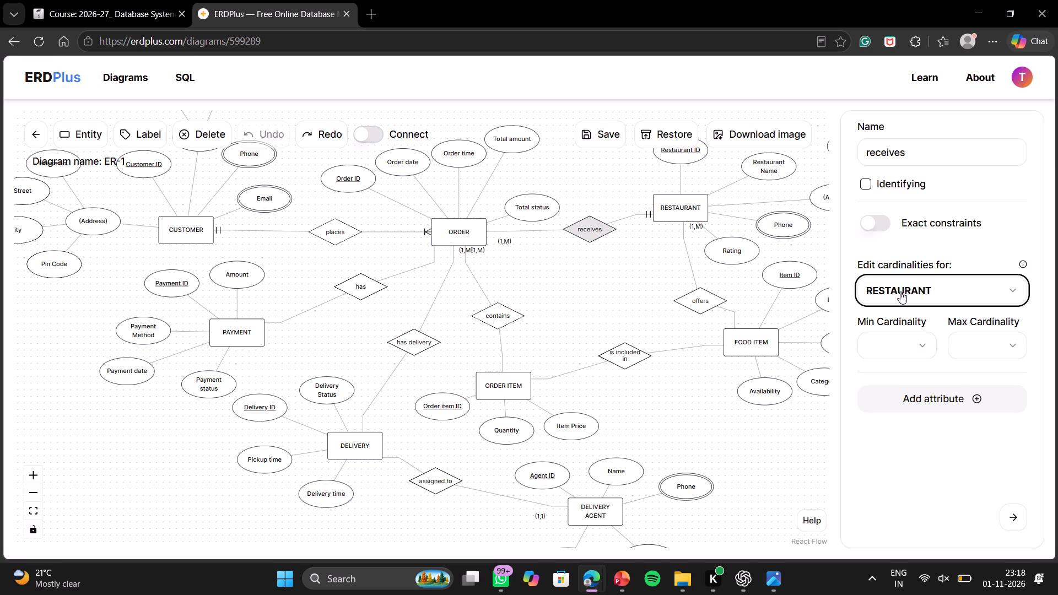
{"action": "left_click", "coordinate": [922, 285]}
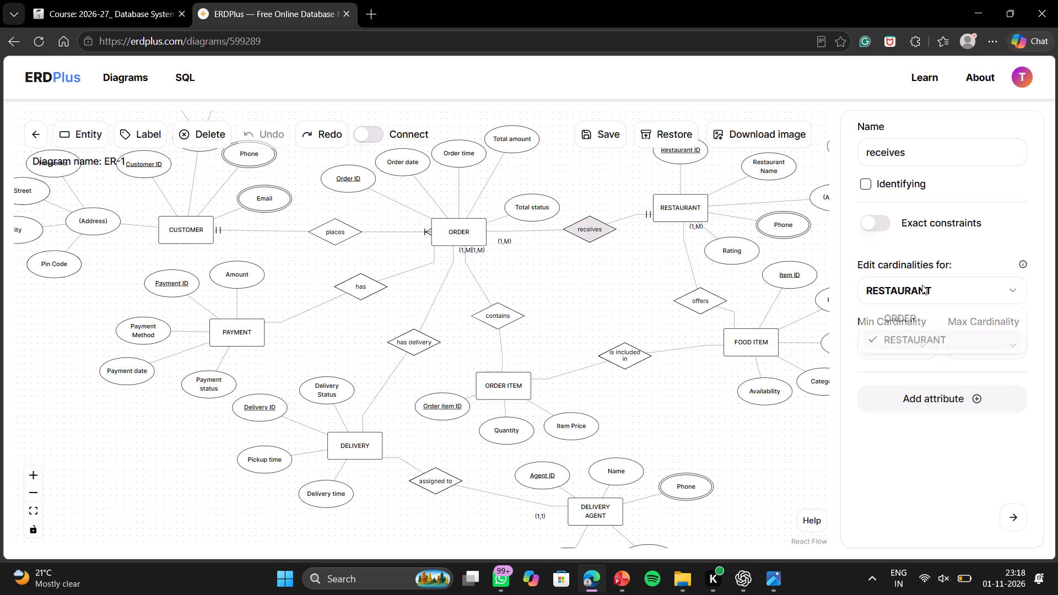
{"action": "left_click", "coordinate": [917, 318]}
{"action": "left_click", "coordinate": [925, 285]}
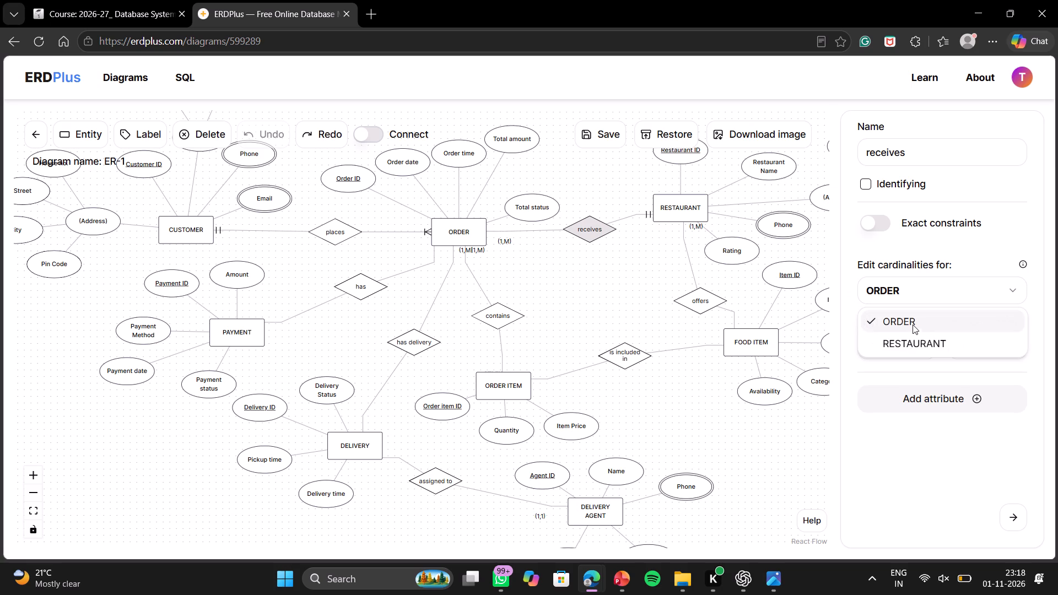
{"action": "left_click", "coordinate": [906, 353]}
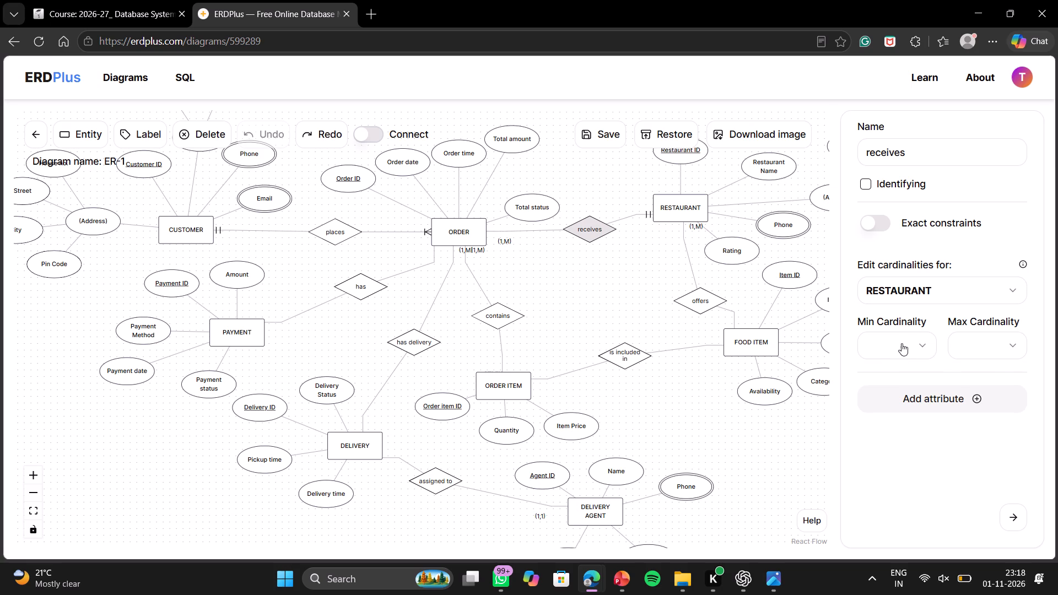
{"action": "left_click", "coordinate": [902, 343]}
{"action": "left_click", "coordinate": [894, 406]}
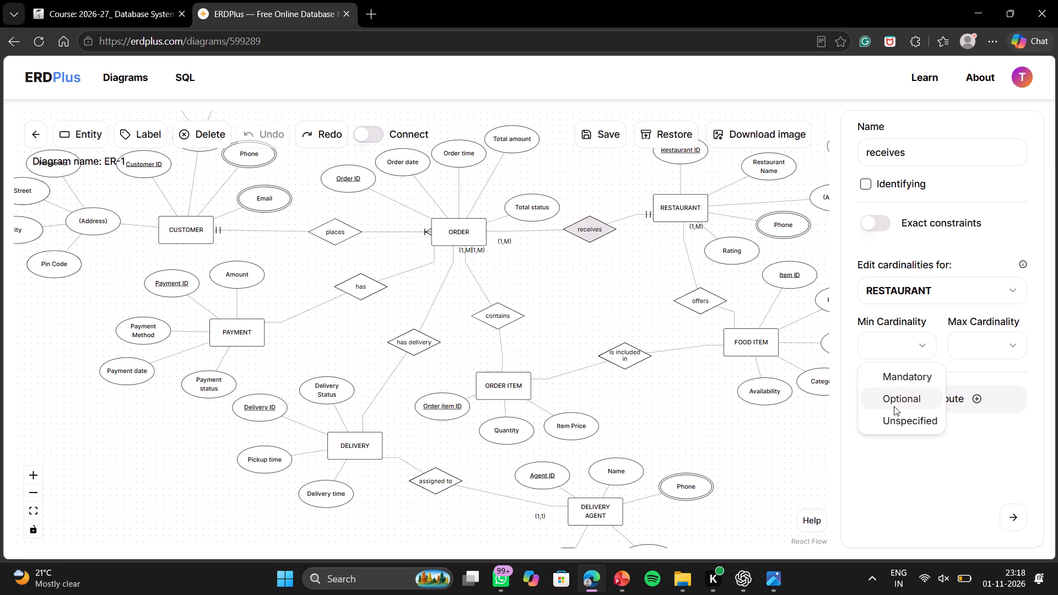
{"action": "left_click", "coordinate": [995, 348]}
{"action": "left_click", "coordinate": [986, 401]}
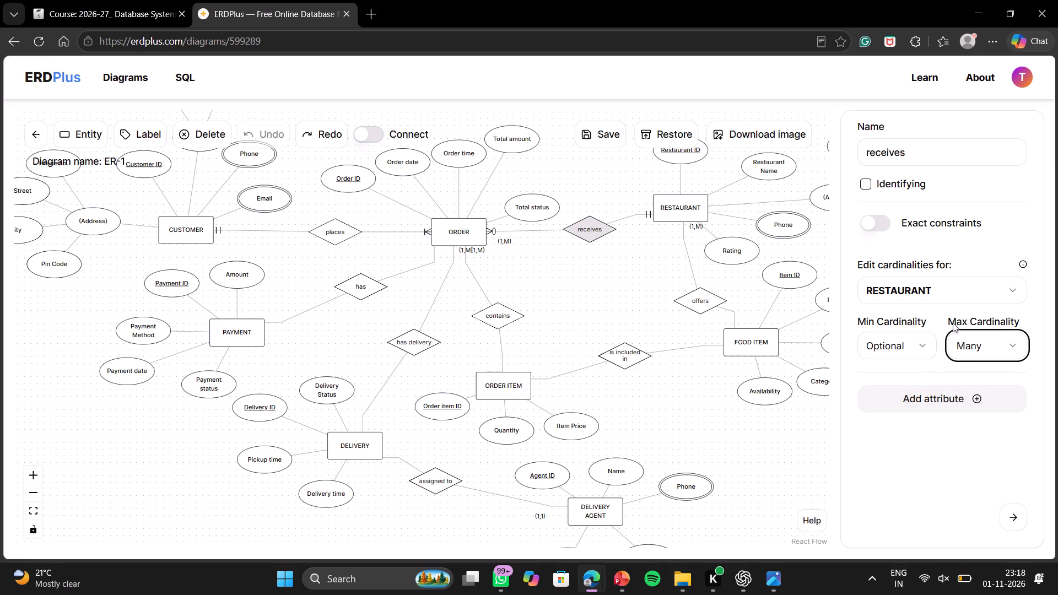
{"action": "left_click", "coordinate": [594, 291]}
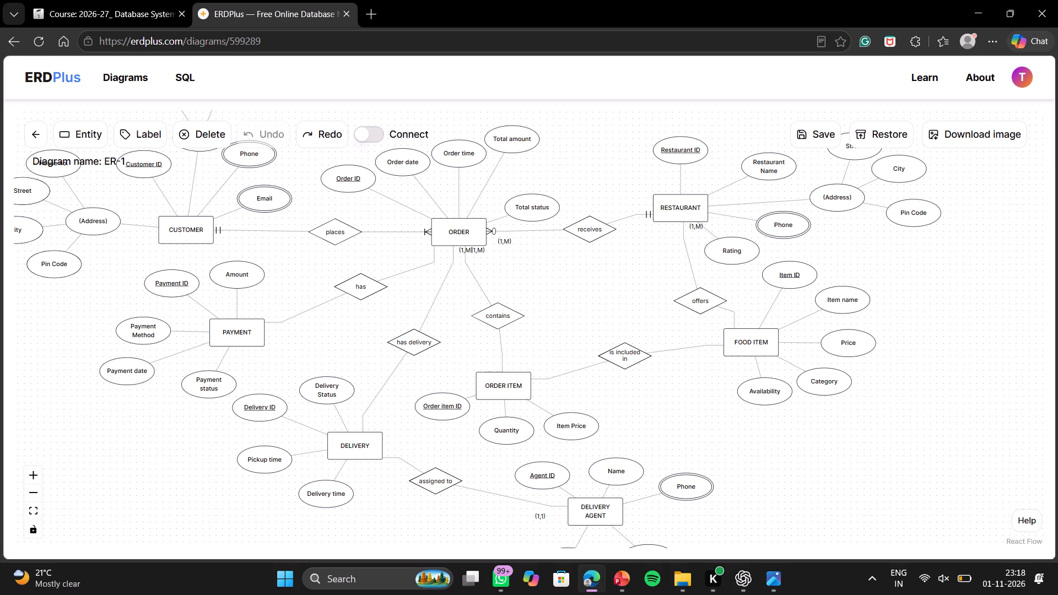
Review the minimum and maximum cardinalities of the places and receives relationships for each of their connected entities.
{"action": "left_click_drag", "start_coordinate": [603, 277], "coordinate": [665, 387]}
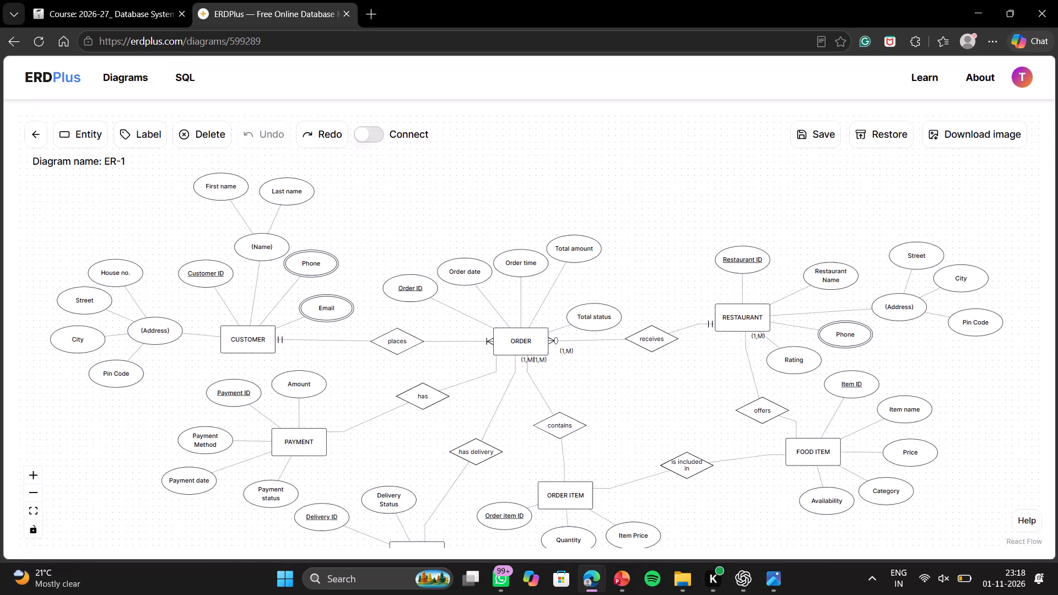
{"action": "left_click_drag", "start_coordinate": [665, 387], "coordinate": [655, 353]}
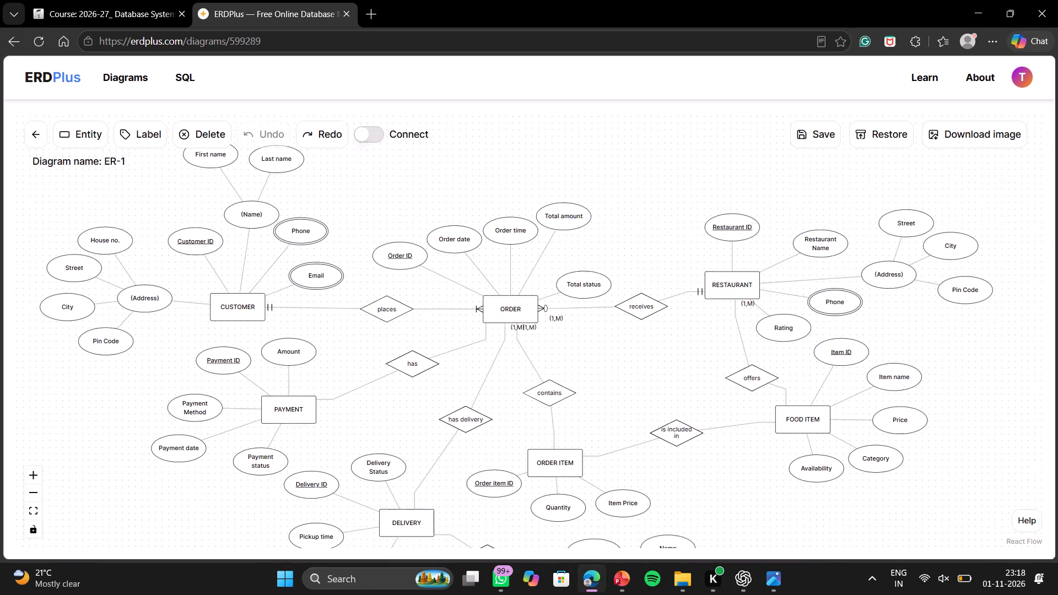
{"action": "left_click_drag", "start_coordinate": [655, 353], "coordinate": [648, 297]}
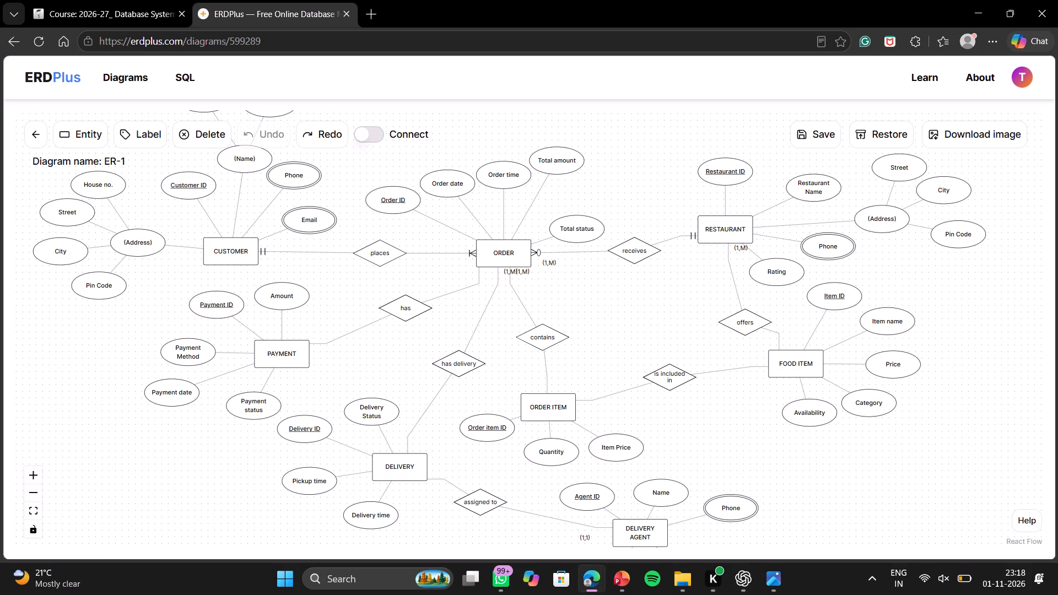
{"action": "left_click", "coordinate": [379, 259]}
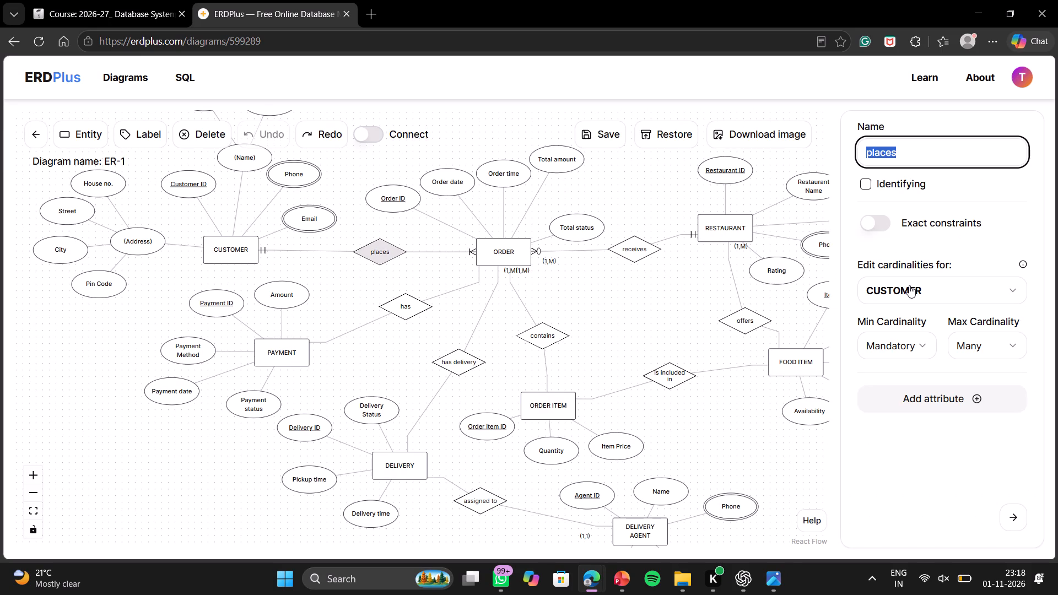
{"action": "left_click", "coordinate": [909, 285]}
{"action": "left_click", "coordinate": [906, 341]}
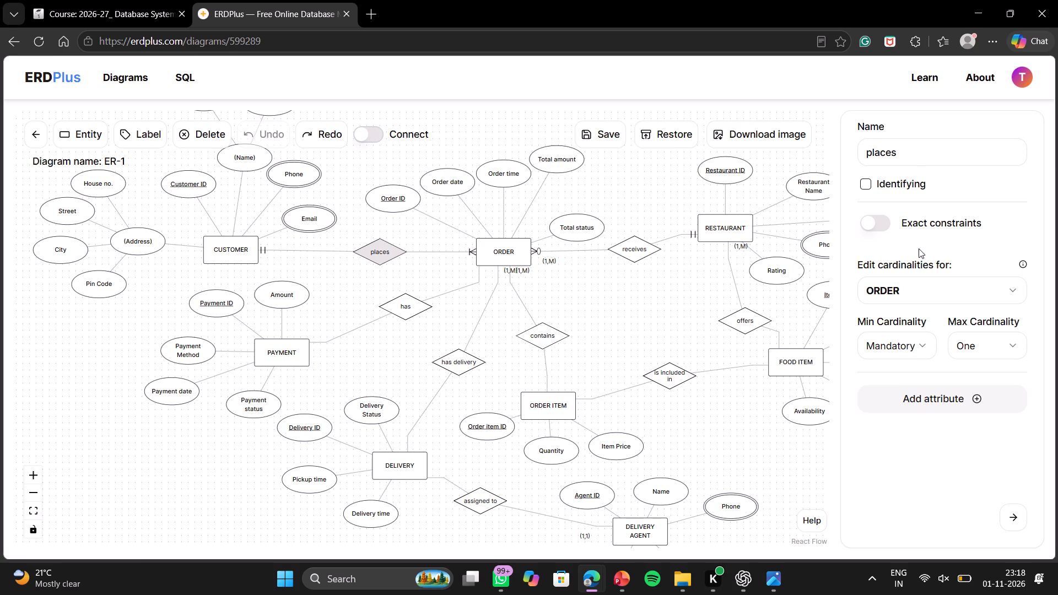
{"action": "left_click", "coordinate": [885, 260]}
{"action": "left_click", "coordinate": [643, 257]}
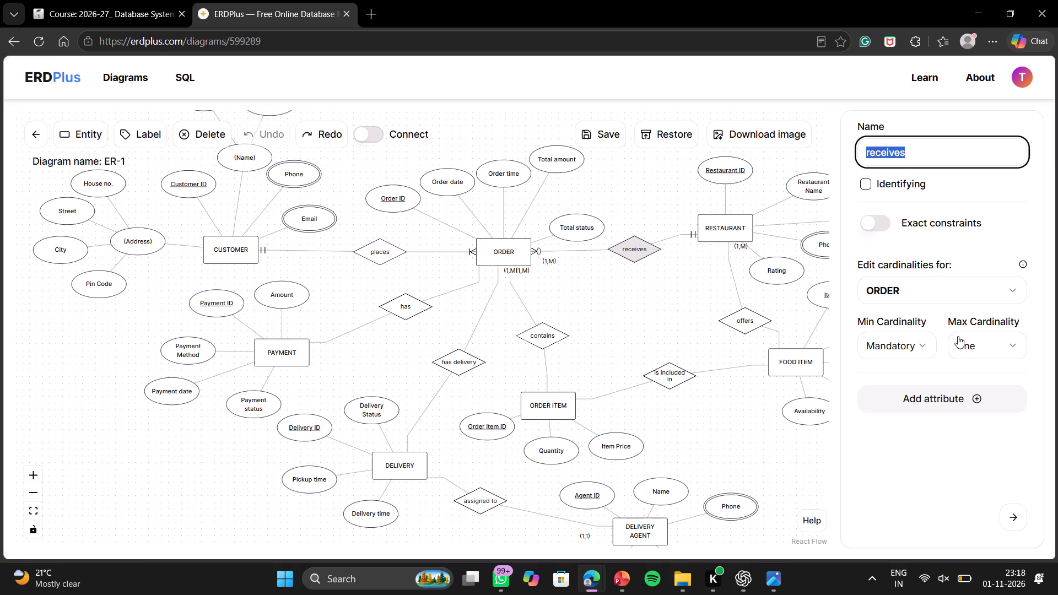
{"action": "left_click", "coordinate": [960, 293]}
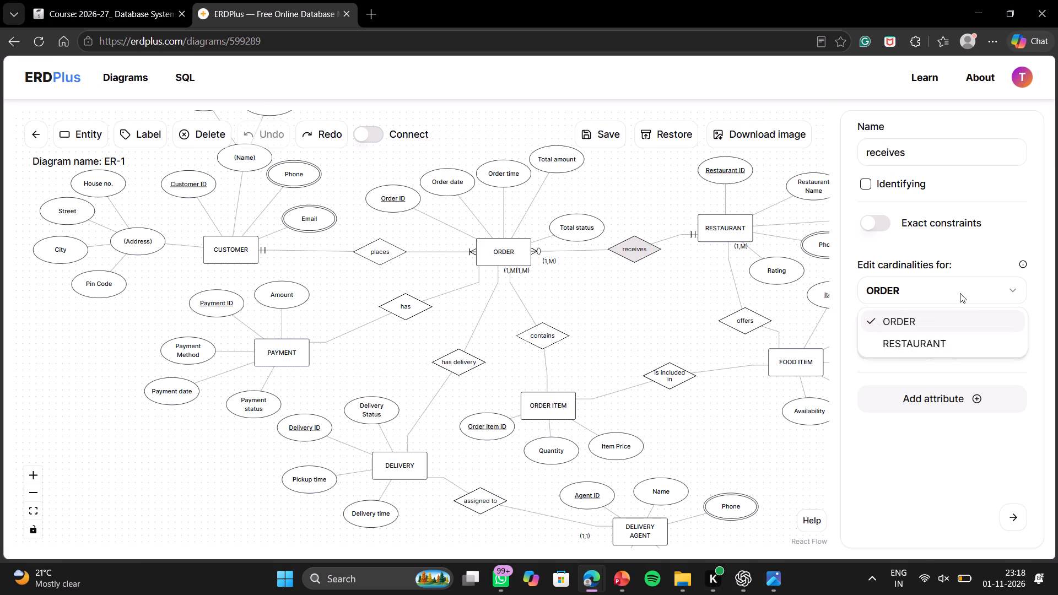
{"action": "left_click", "coordinate": [960, 293]}
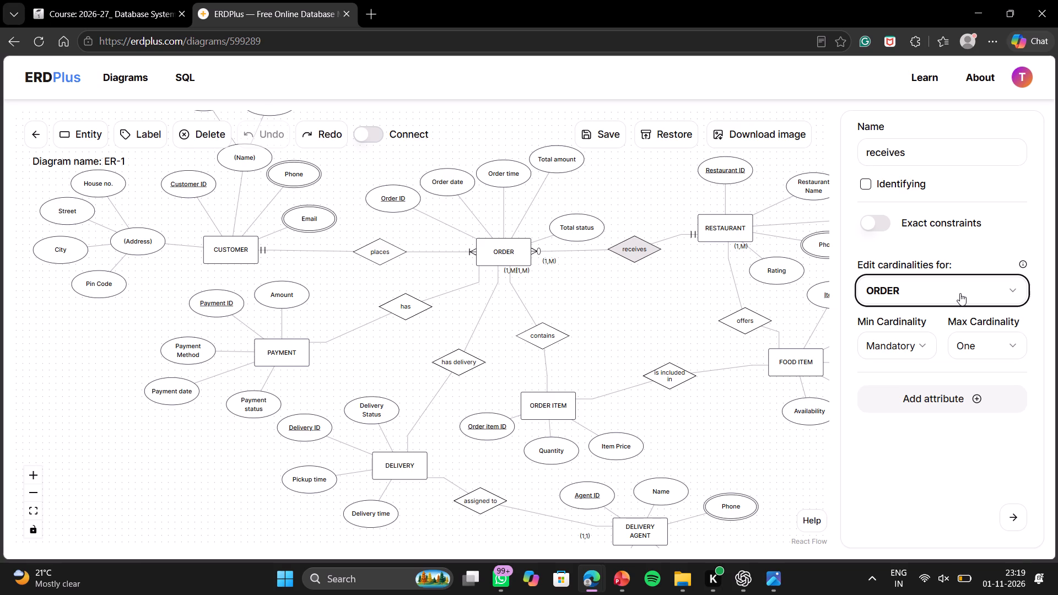
{"action": "left_click", "coordinate": [960, 293]}
{"action": "left_click", "coordinate": [924, 341]}
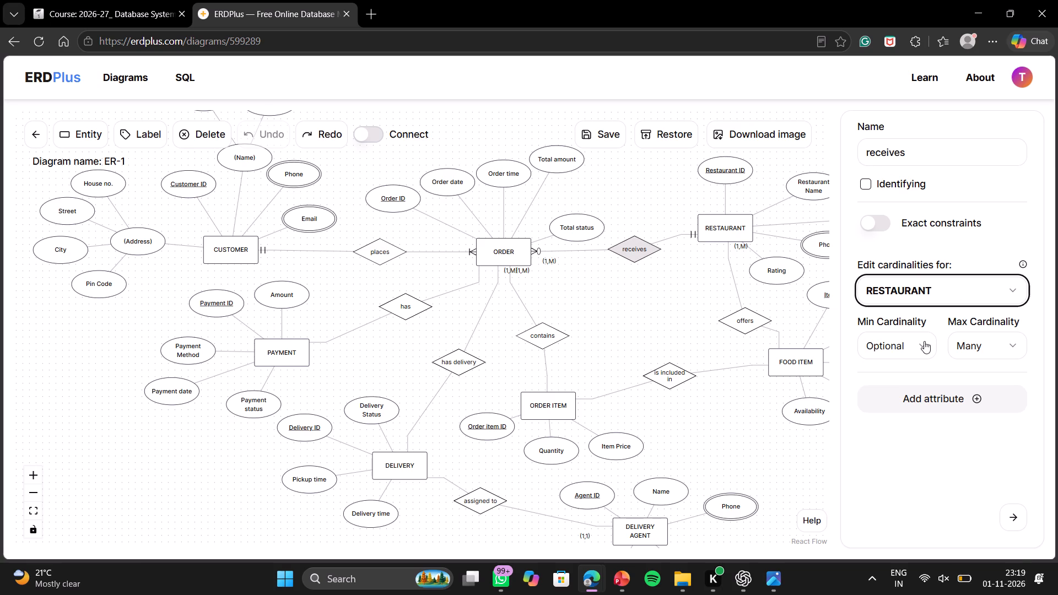
{"action": "left_click", "coordinate": [624, 283]}
Set the PAYMENT cardinality of the has relationship between PAYMENT and ORDER to minimum Mandatory and maximum One.
{"action": "left_click", "coordinate": [412, 299]}
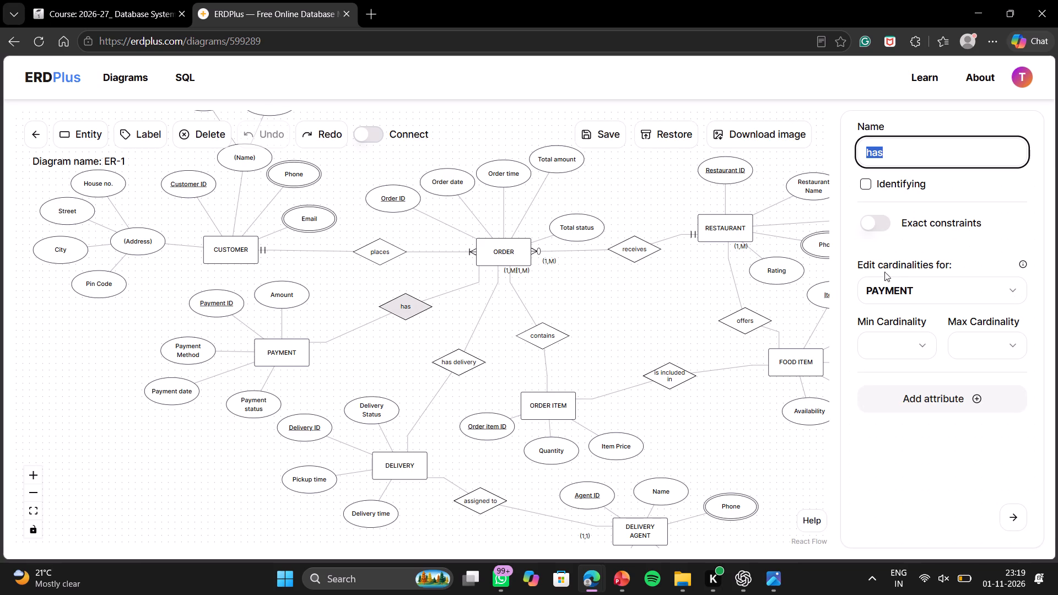
{"action": "left_click", "coordinate": [903, 290]}
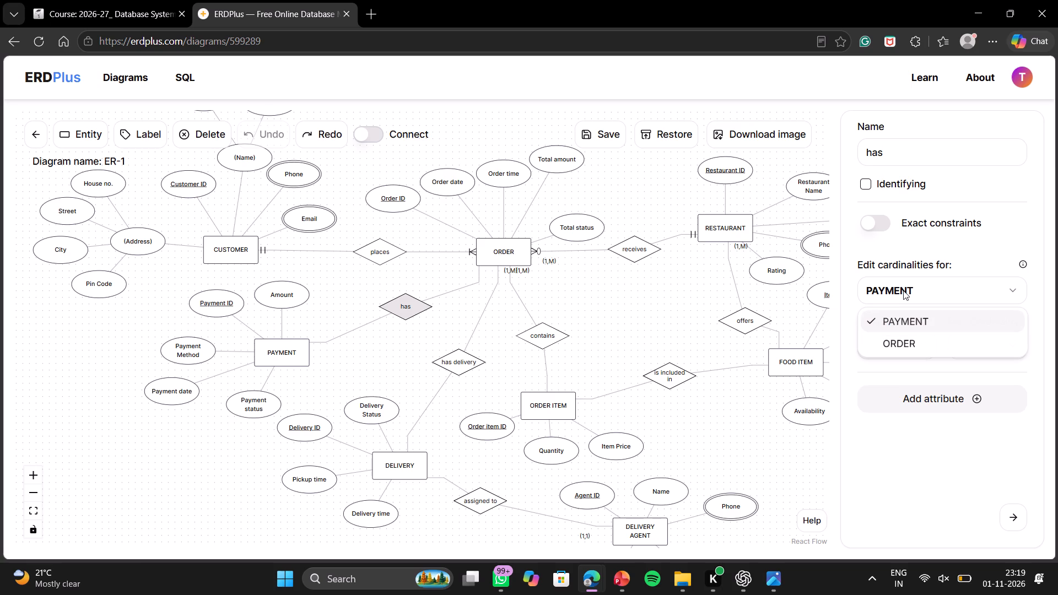
{"action": "left_click", "coordinate": [960, 252]}
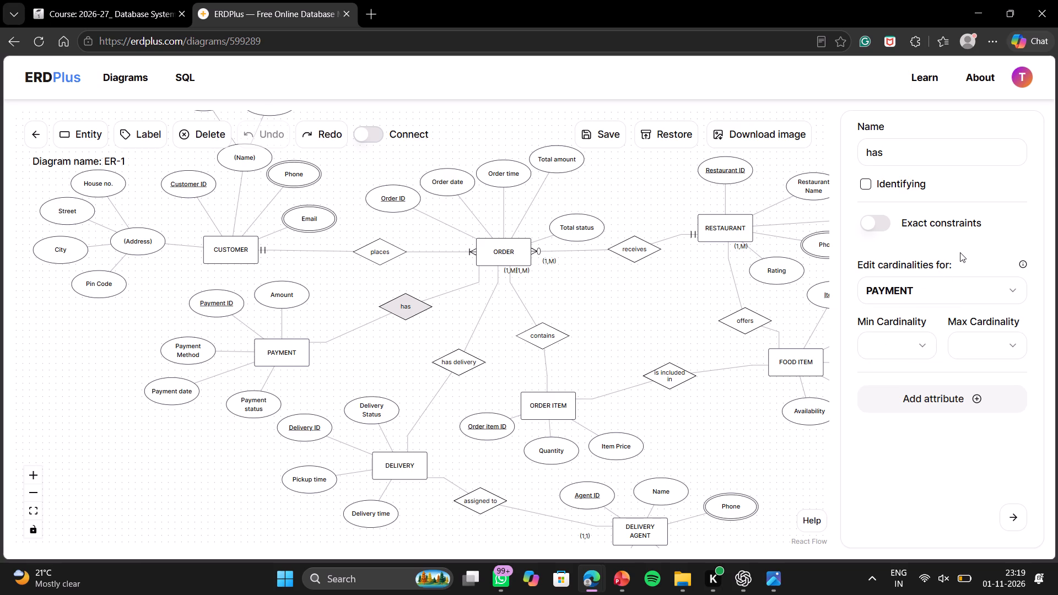
{"action": "left_click", "coordinate": [900, 359]}
{"action": "left_click", "coordinate": [890, 381]}
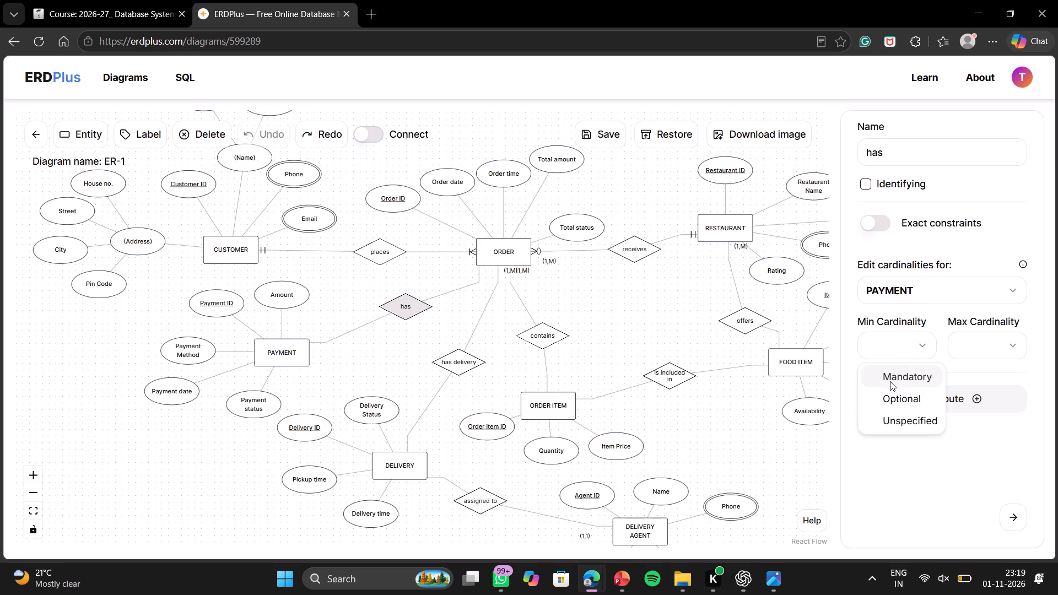
{"action": "left_click", "coordinate": [983, 340]}
{"action": "left_click", "coordinate": [968, 381]}
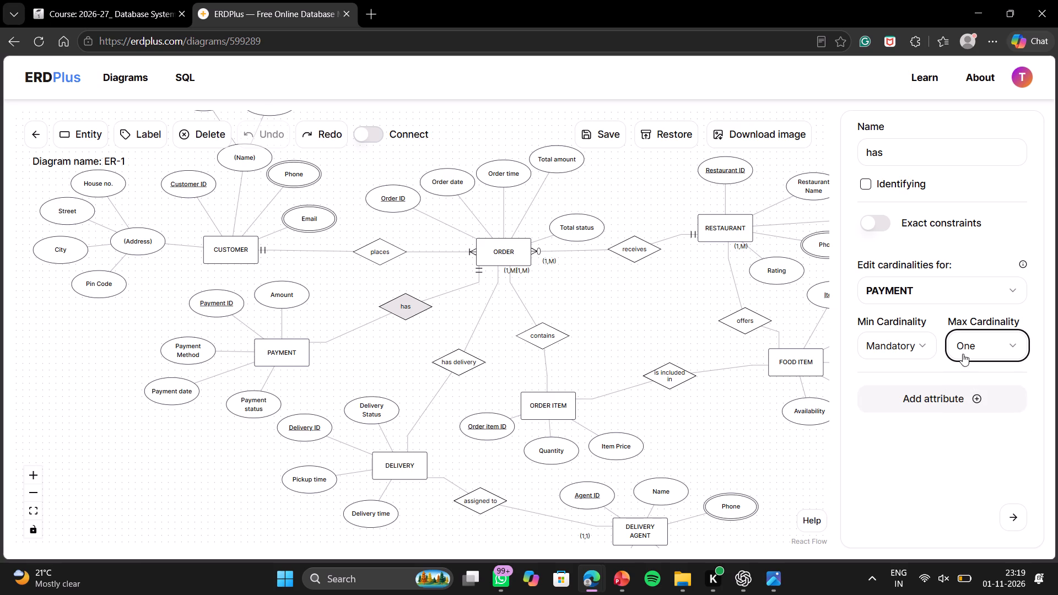
Set the ORDER cardinality of the has relationship to minimum Mandatory and maximum One.
{"action": "left_click", "coordinate": [942, 285]}
{"action": "left_click", "coordinate": [908, 336]}
{"action": "left_click", "coordinate": [900, 337]}
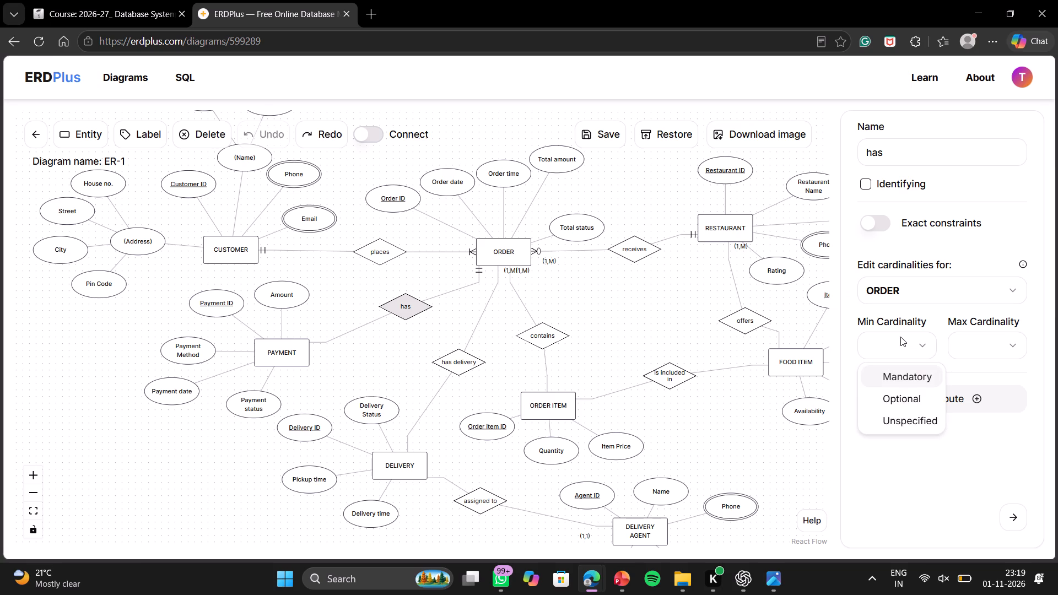
{"action": "left_click", "coordinate": [904, 371]}
{"action": "left_click", "coordinate": [967, 348]}
{"action": "left_click", "coordinate": [967, 373]}
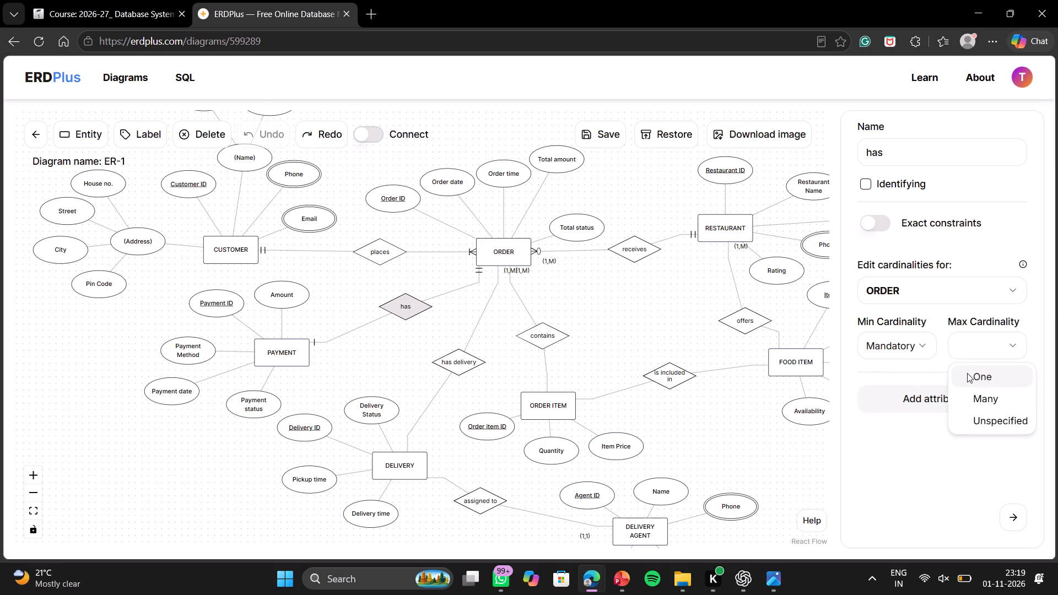
{"action": "left_click", "coordinate": [614, 310]}
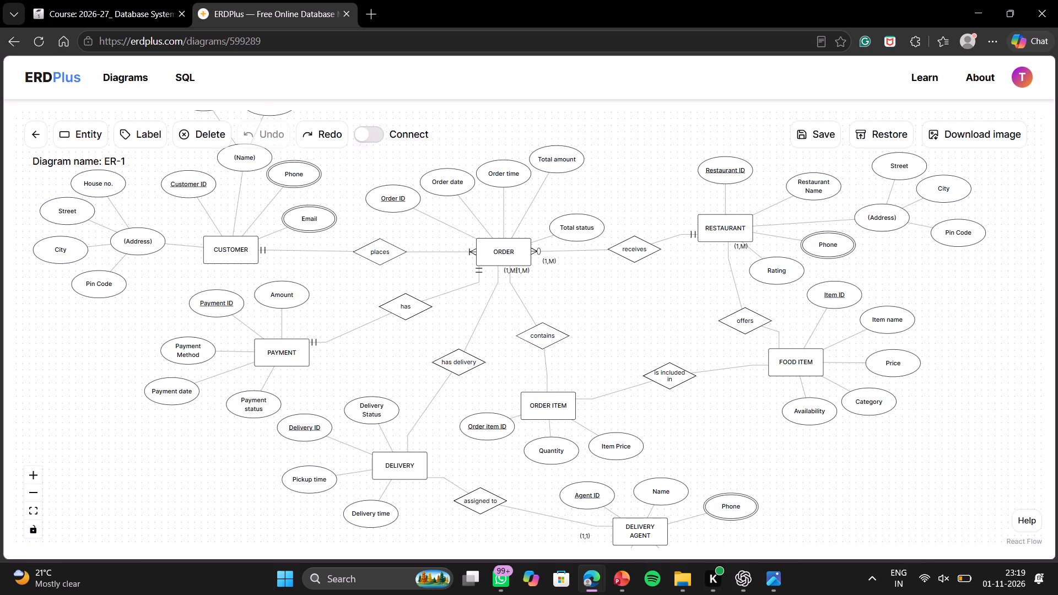
Set the has delivery relationship's ORDER cardinality to minimum Mandatory and maximum One.
{"action": "left_click", "coordinate": [461, 367]}
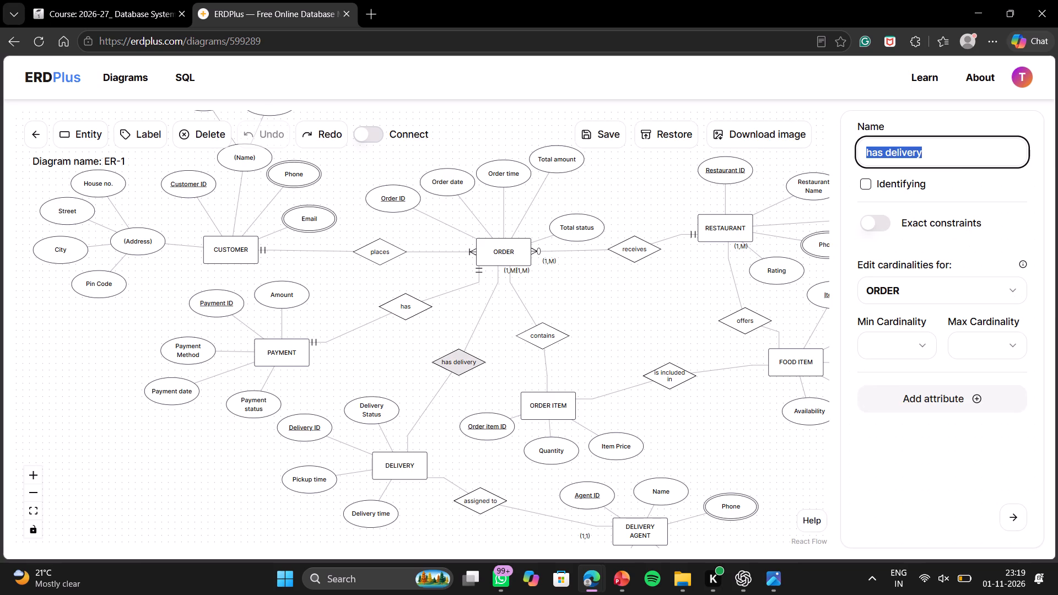
{"action": "left_click", "coordinate": [905, 343]}
{"action": "left_click", "coordinate": [888, 372]}
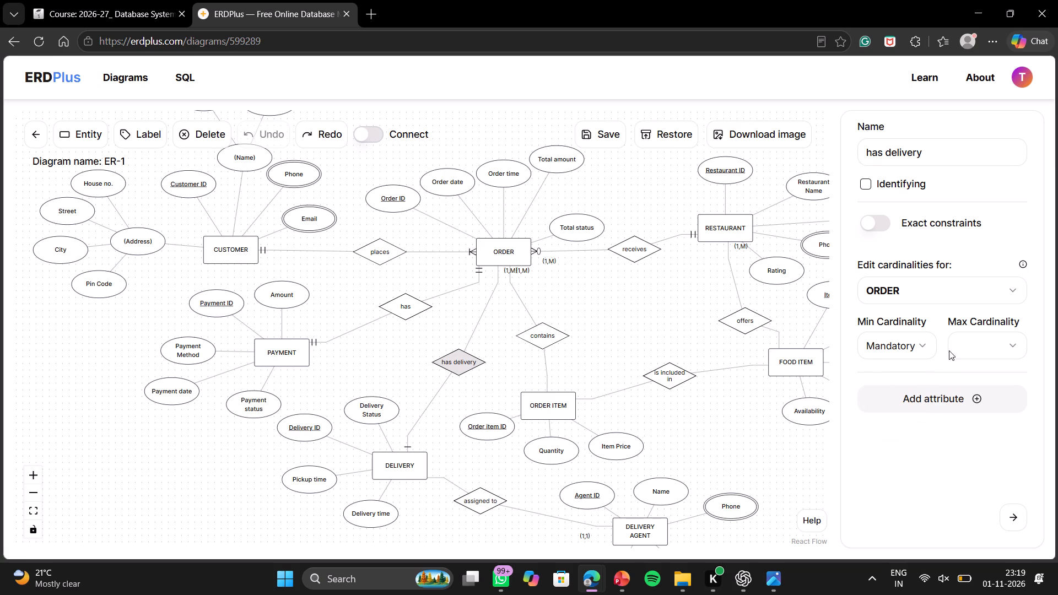
{"action": "left_click", "coordinate": [985, 329]}
{"action": "left_click", "coordinate": [983, 338]}
{"action": "left_click", "coordinate": [975, 381]}
Set the has delivery relationship's DELIVERY cardinality to minimum Mandatory and maximum One.
{"action": "left_click", "coordinate": [911, 284]}
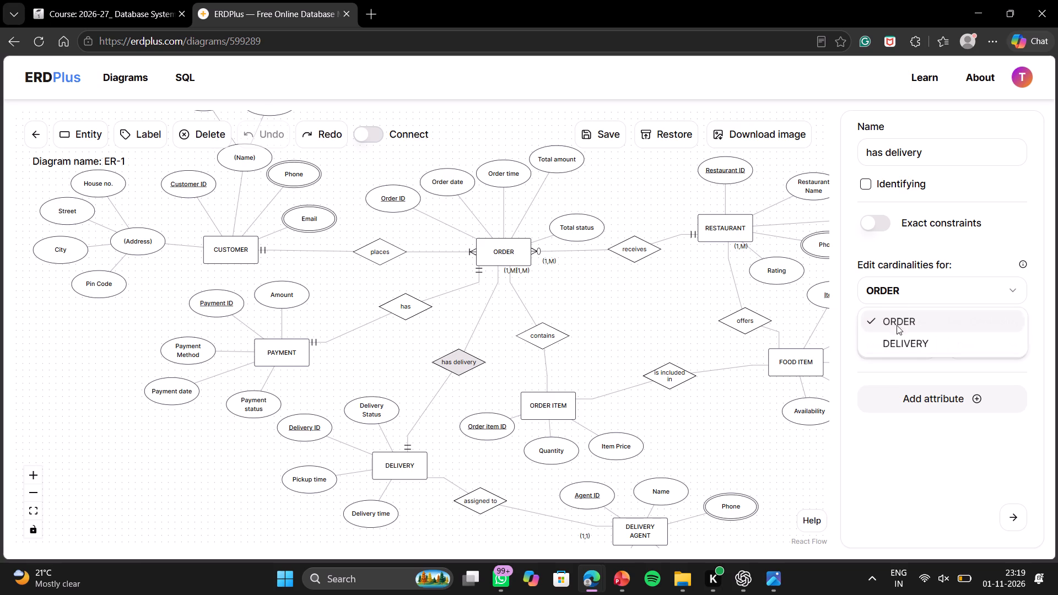
{"action": "left_click", "coordinate": [896, 339]}
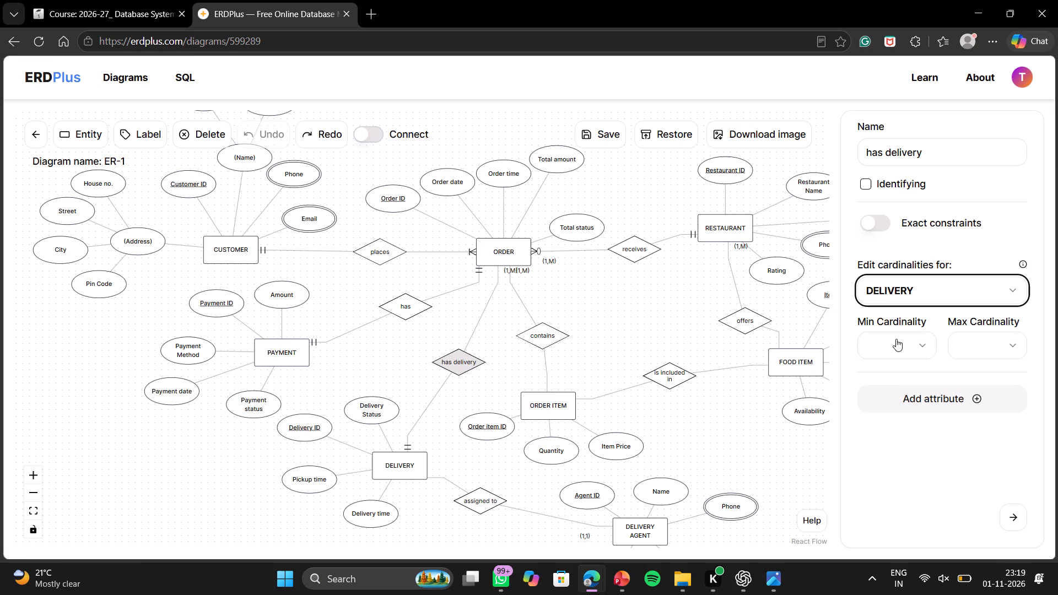
{"action": "left_click", "coordinate": [886, 341]}
{"action": "left_click", "coordinate": [890, 370]}
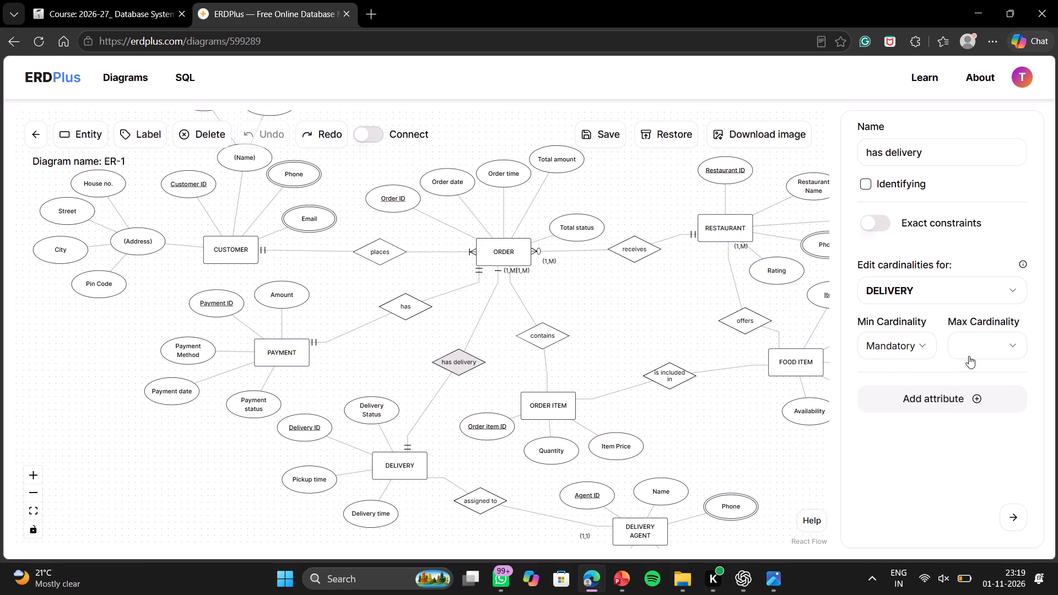
{"action": "left_click", "coordinate": [981, 343]}
{"action": "left_click", "coordinate": [975, 378]}
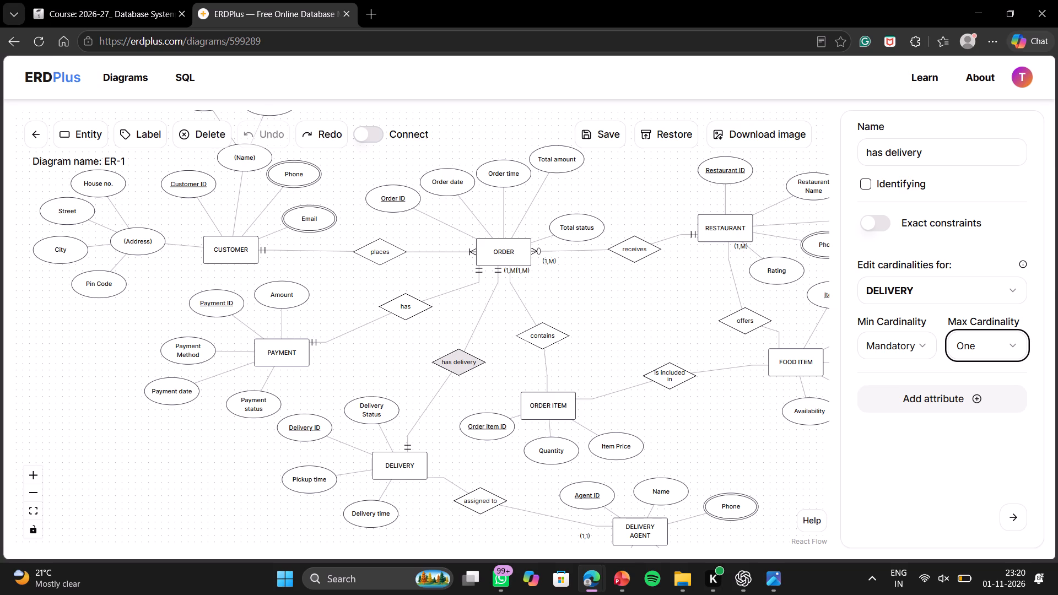
{"action": "left_click", "coordinate": [982, 298]}
{"action": "left_click", "coordinate": [922, 312]}
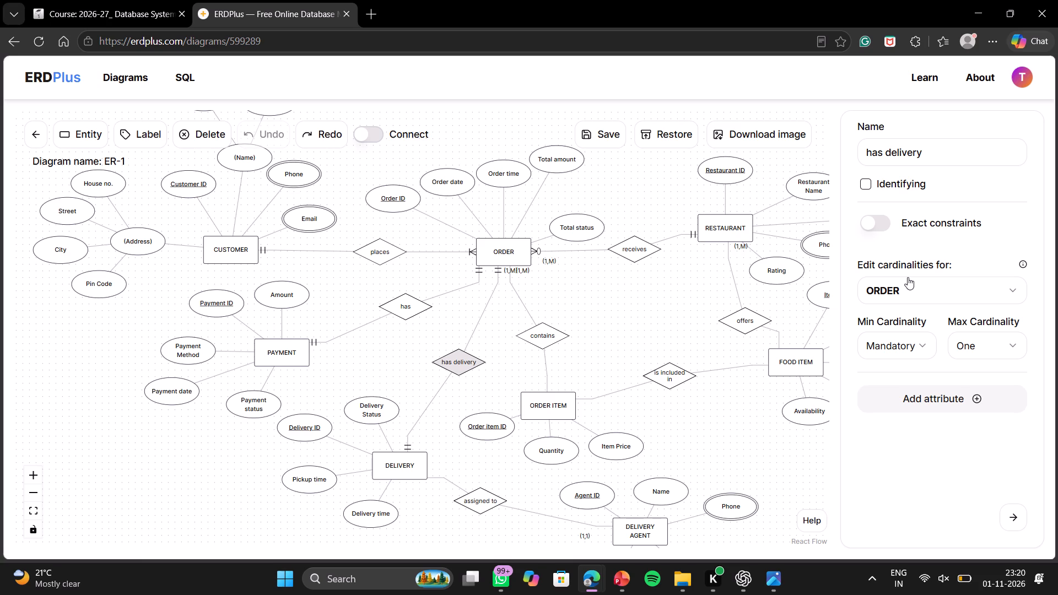
Set the ORDER cardinality of the contains relationship between ORDER and ORDER ITEM to minimum Mandatory and maximum Many.
{"action": "left_click", "coordinate": [542, 333]}
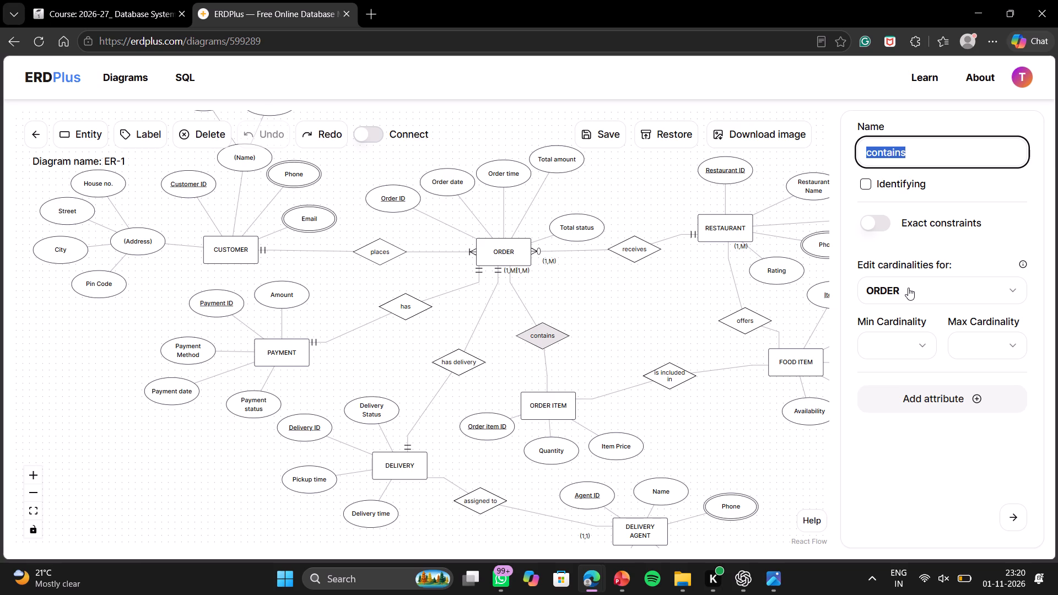
{"action": "left_click", "coordinate": [908, 288]}
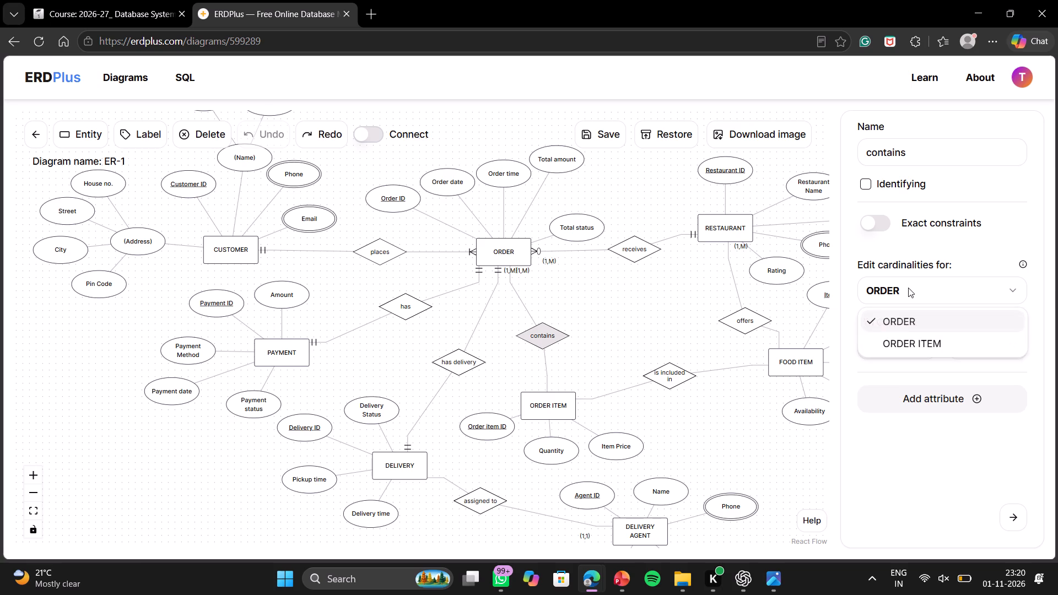
{"action": "left_click", "coordinate": [908, 288]}
{"action": "left_click", "coordinate": [906, 341]}
{"action": "left_click", "coordinate": [895, 371]}
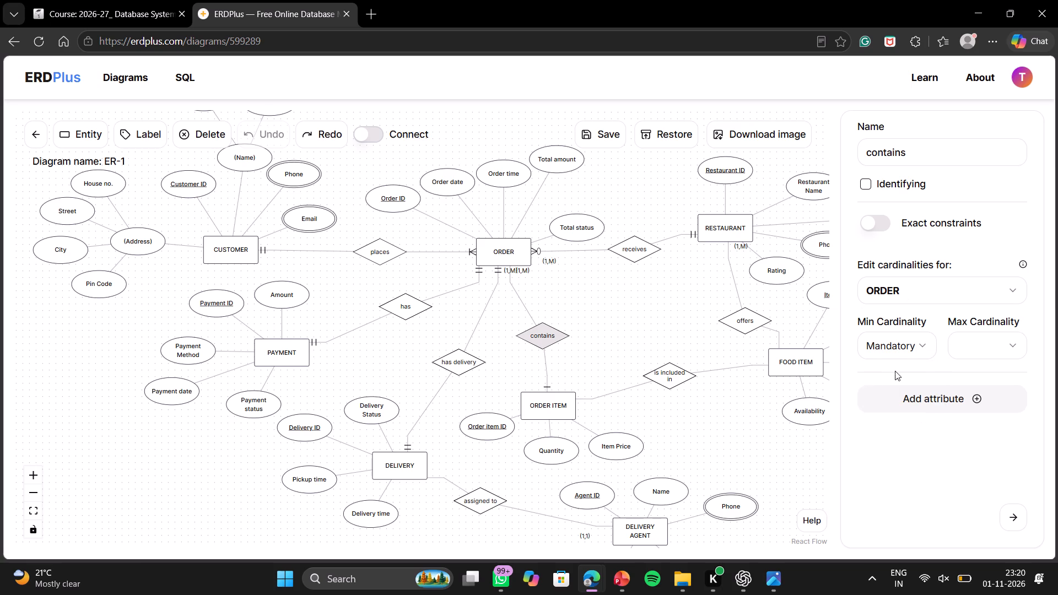
{"action": "left_click", "coordinate": [965, 344]}
{"action": "left_click", "coordinate": [975, 394]}
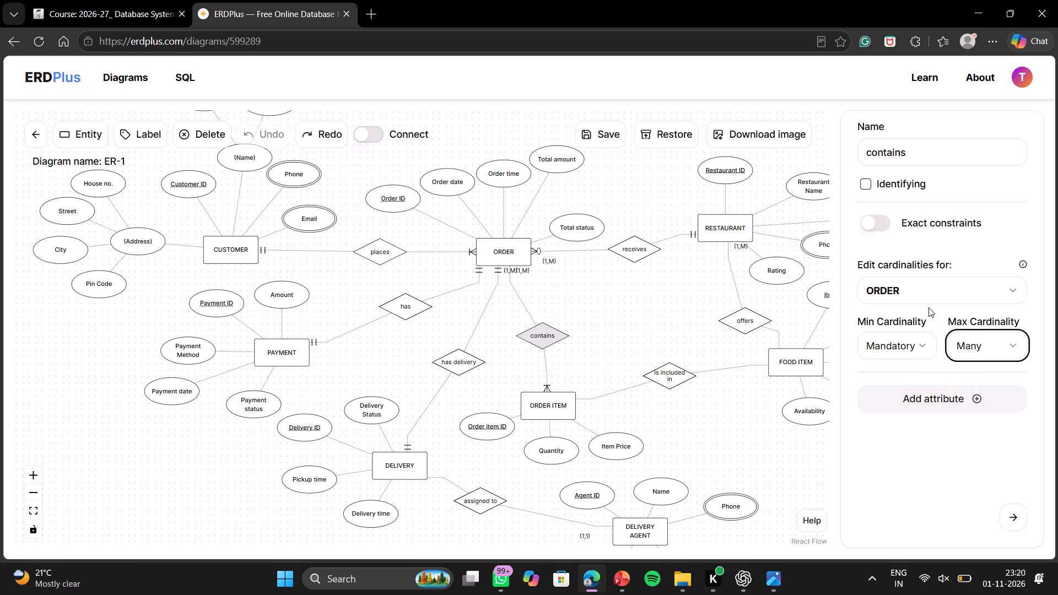
Set the contains relationship's ORDER ITEM cardinality to minimum Mandatory and maximum One, and deselect the relationship.
{"action": "left_click", "coordinate": [929, 307]}
{"action": "left_click", "coordinate": [929, 298]}
{"action": "left_click", "coordinate": [910, 348]}
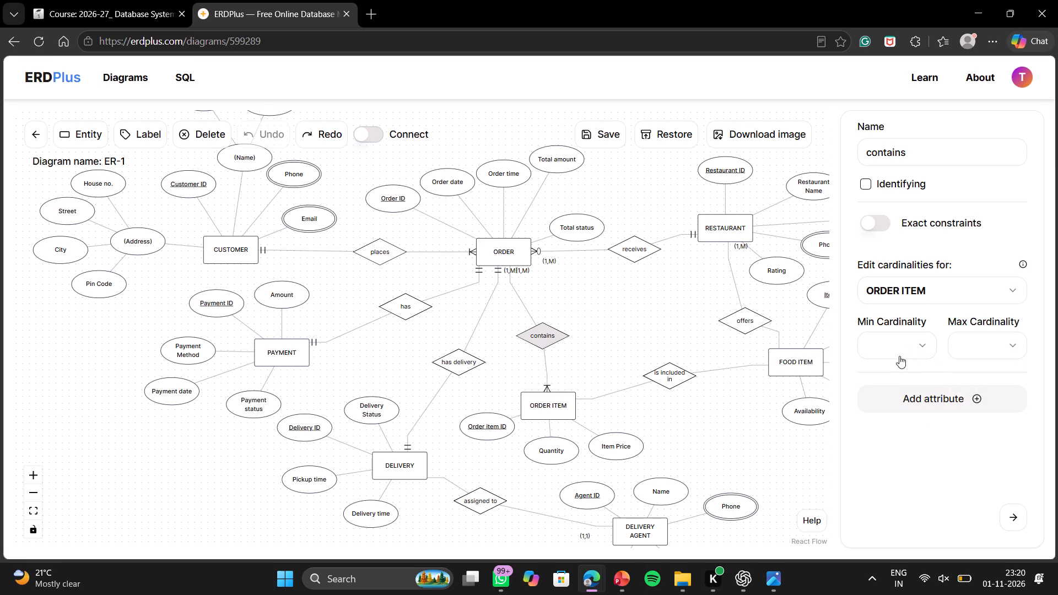
{"action": "left_click", "coordinate": [899, 356]}
{"action": "left_click", "coordinate": [901, 378]}
{"action": "left_click", "coordinate": [964, 345]}
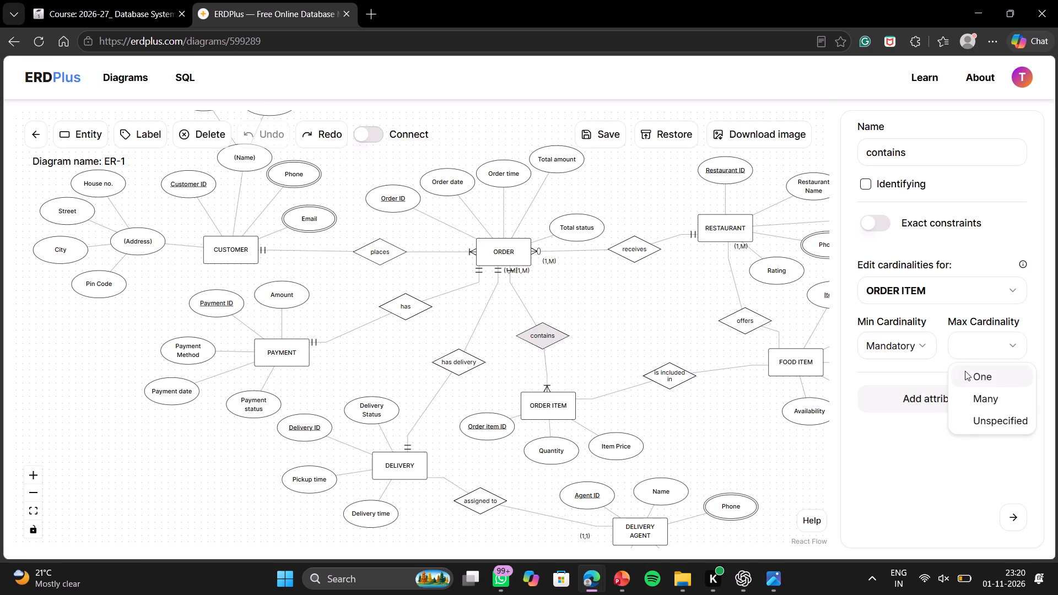
{"action": "left_click", "coordinate": [965, 375]}
{"action": "left_click", "coordinate": [670, 296]}
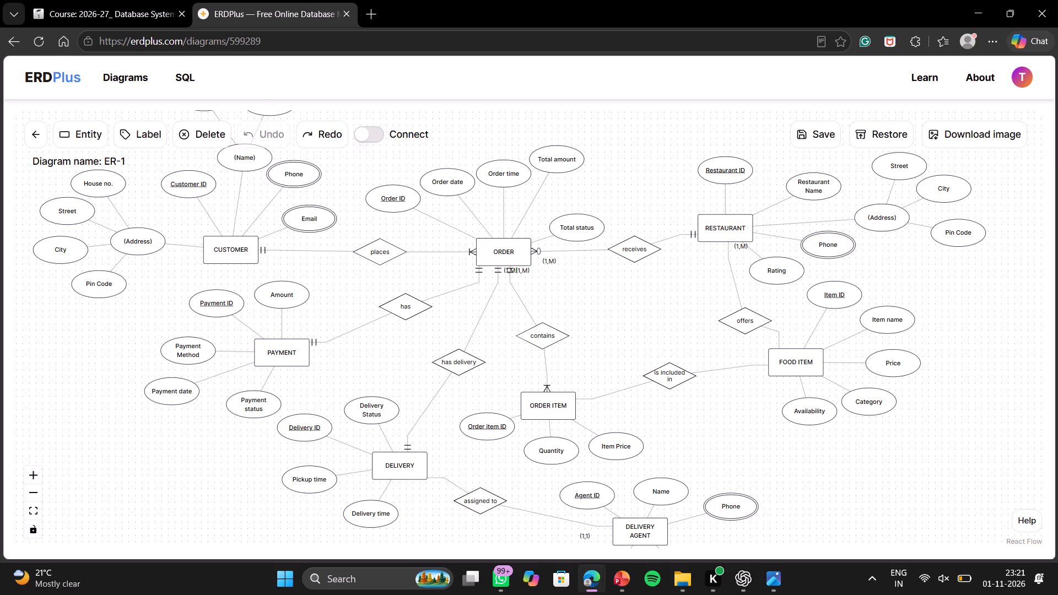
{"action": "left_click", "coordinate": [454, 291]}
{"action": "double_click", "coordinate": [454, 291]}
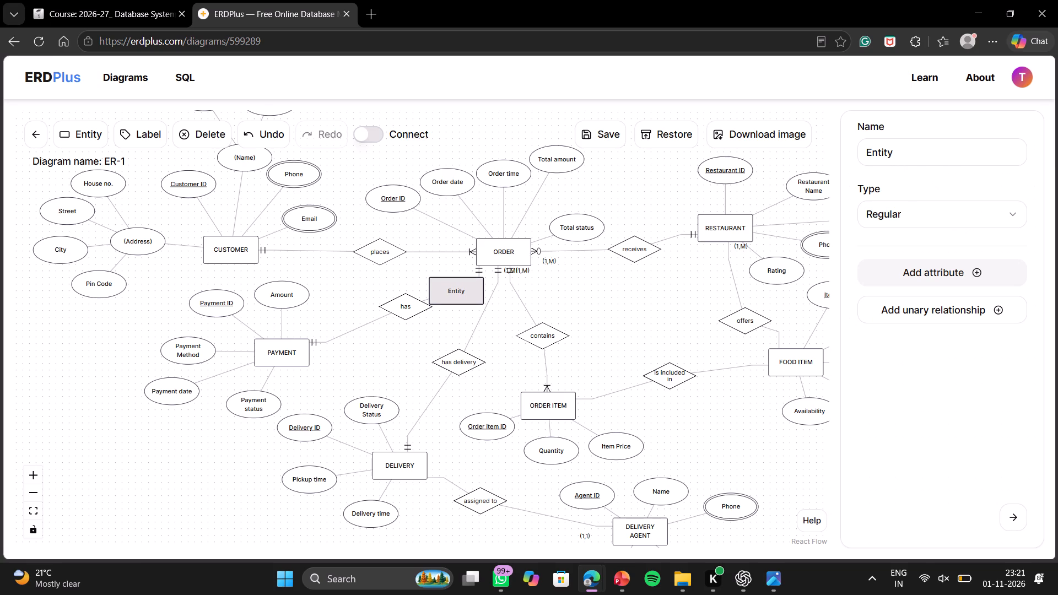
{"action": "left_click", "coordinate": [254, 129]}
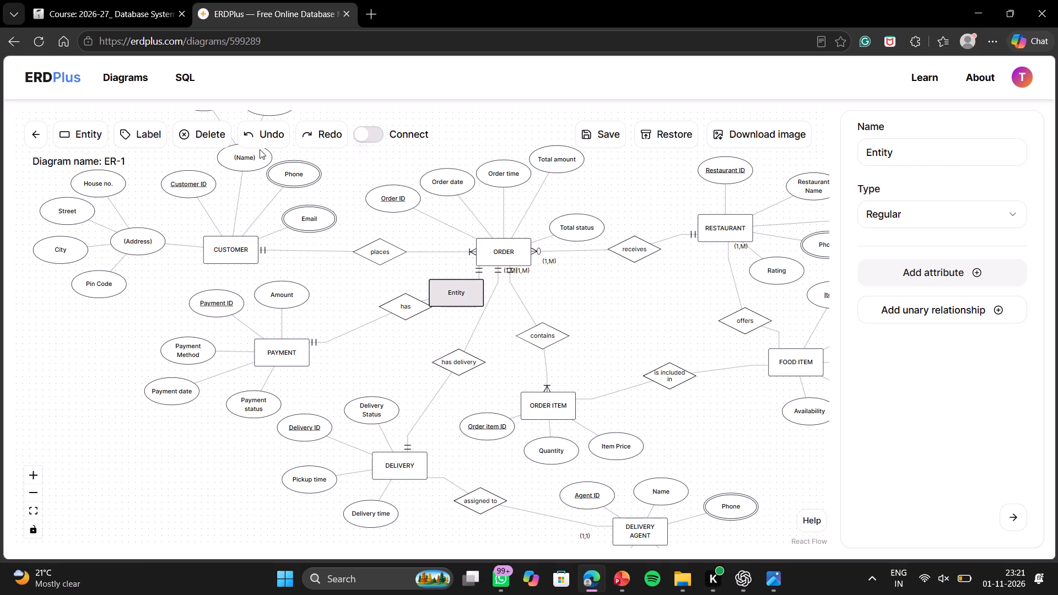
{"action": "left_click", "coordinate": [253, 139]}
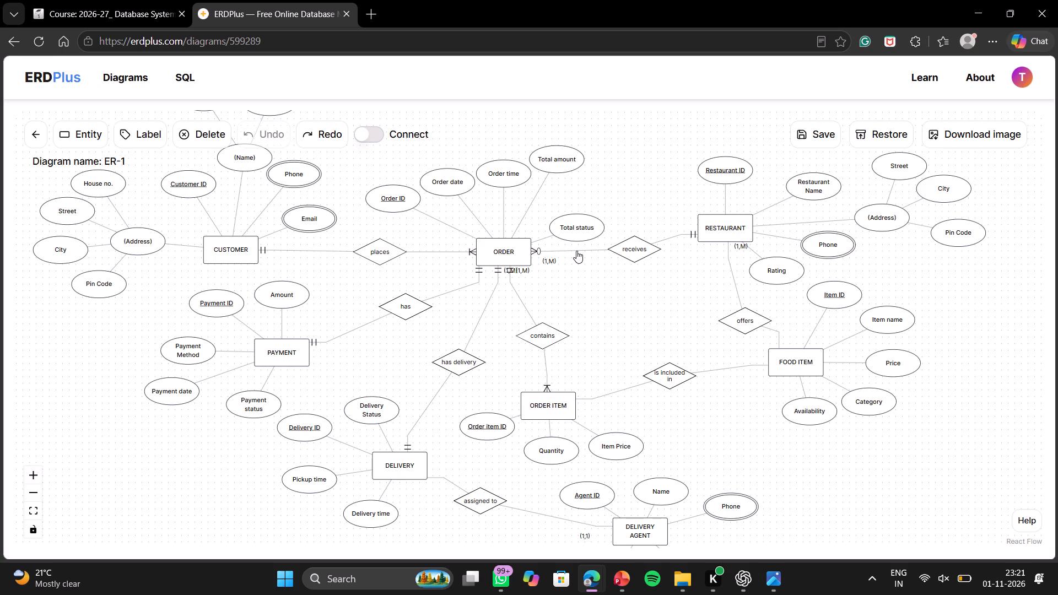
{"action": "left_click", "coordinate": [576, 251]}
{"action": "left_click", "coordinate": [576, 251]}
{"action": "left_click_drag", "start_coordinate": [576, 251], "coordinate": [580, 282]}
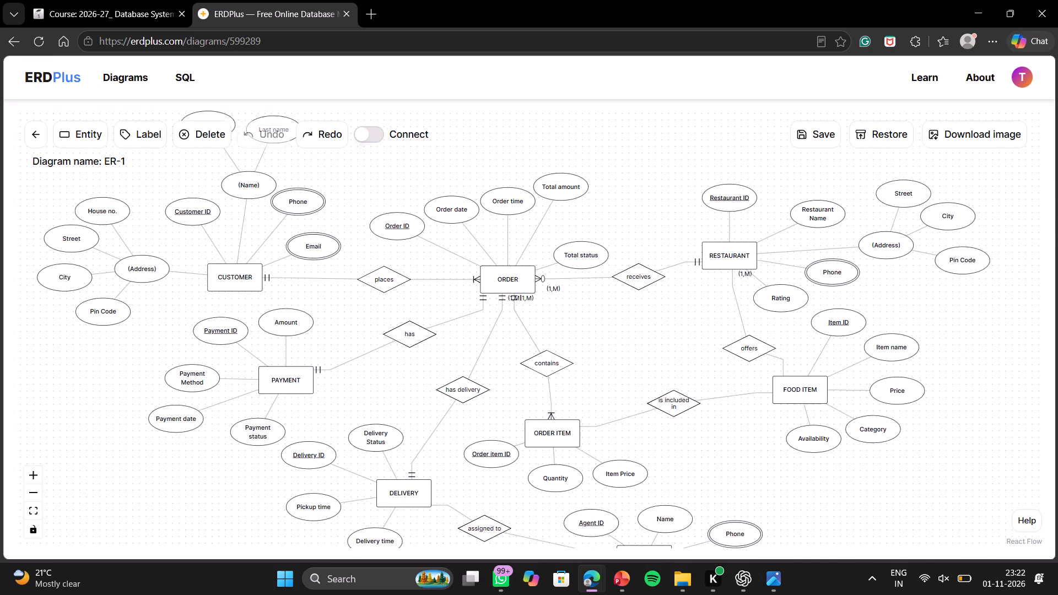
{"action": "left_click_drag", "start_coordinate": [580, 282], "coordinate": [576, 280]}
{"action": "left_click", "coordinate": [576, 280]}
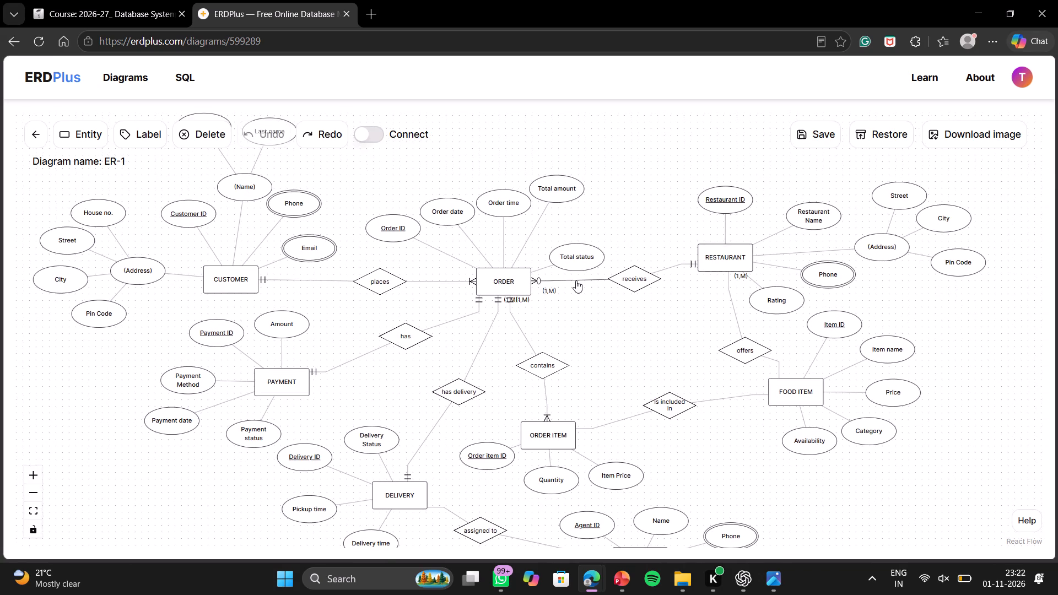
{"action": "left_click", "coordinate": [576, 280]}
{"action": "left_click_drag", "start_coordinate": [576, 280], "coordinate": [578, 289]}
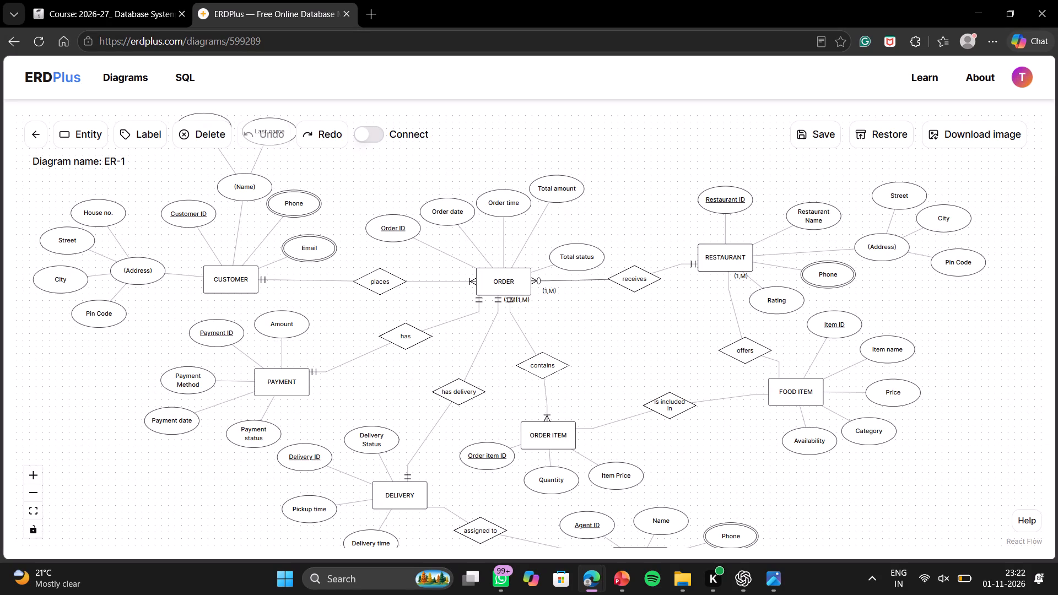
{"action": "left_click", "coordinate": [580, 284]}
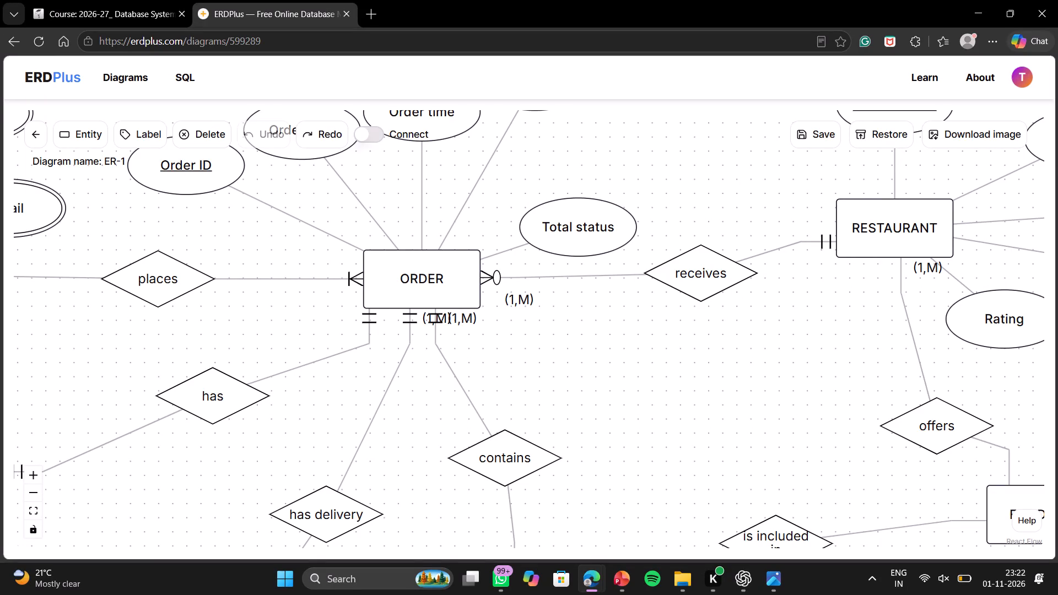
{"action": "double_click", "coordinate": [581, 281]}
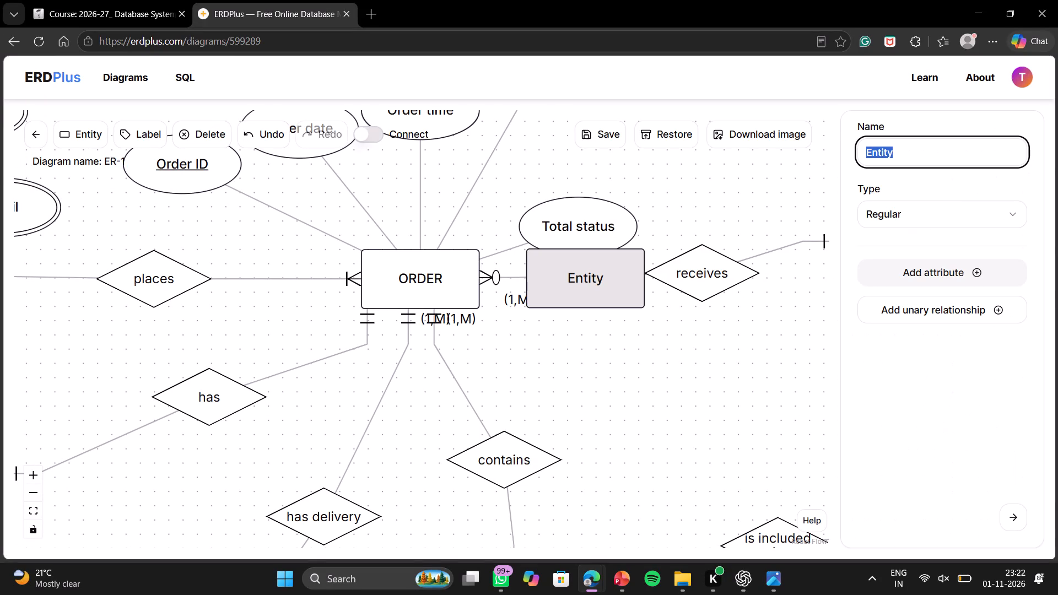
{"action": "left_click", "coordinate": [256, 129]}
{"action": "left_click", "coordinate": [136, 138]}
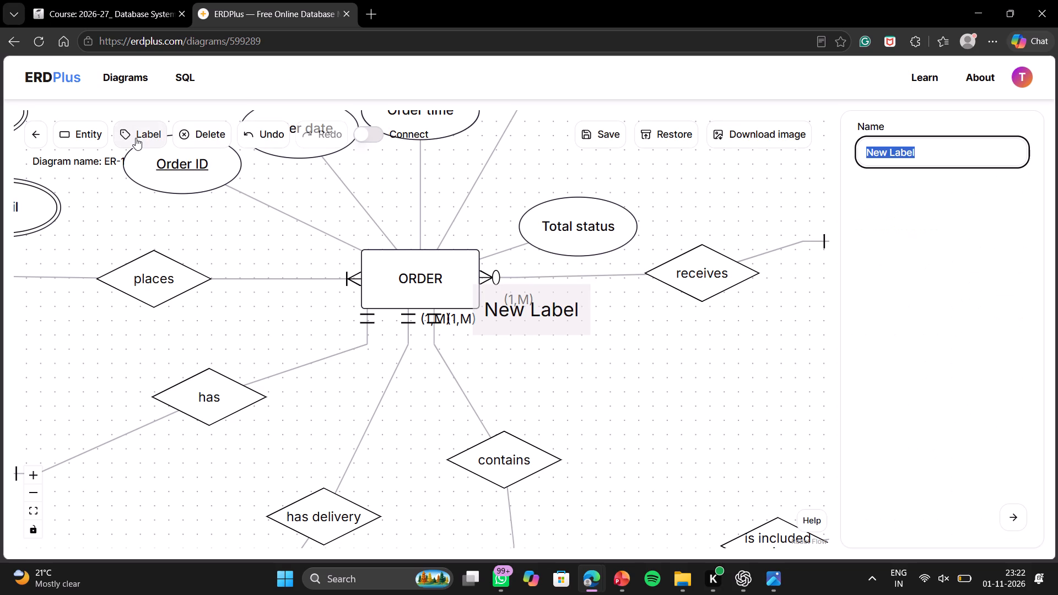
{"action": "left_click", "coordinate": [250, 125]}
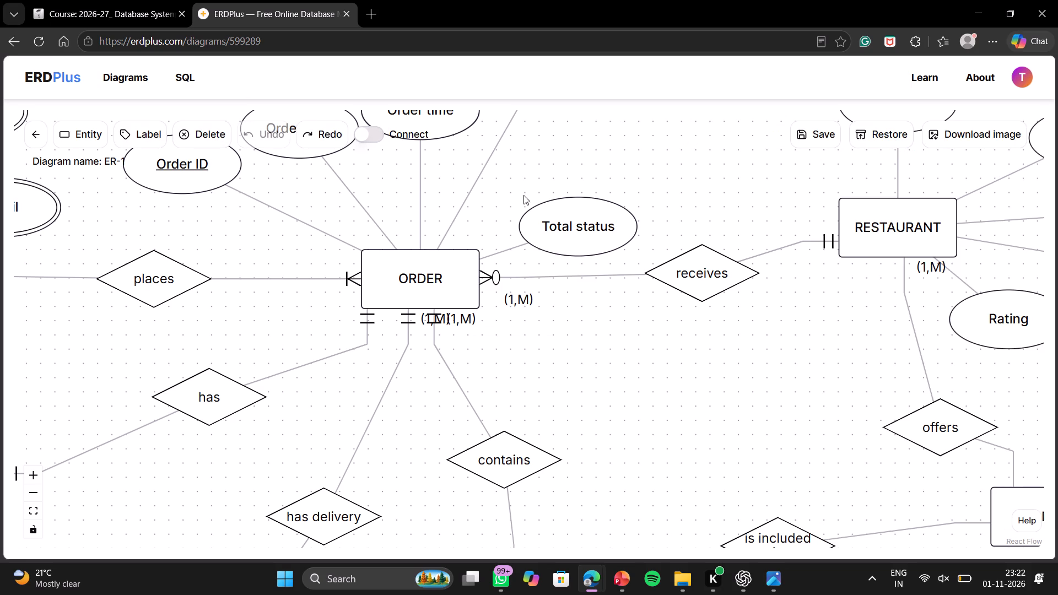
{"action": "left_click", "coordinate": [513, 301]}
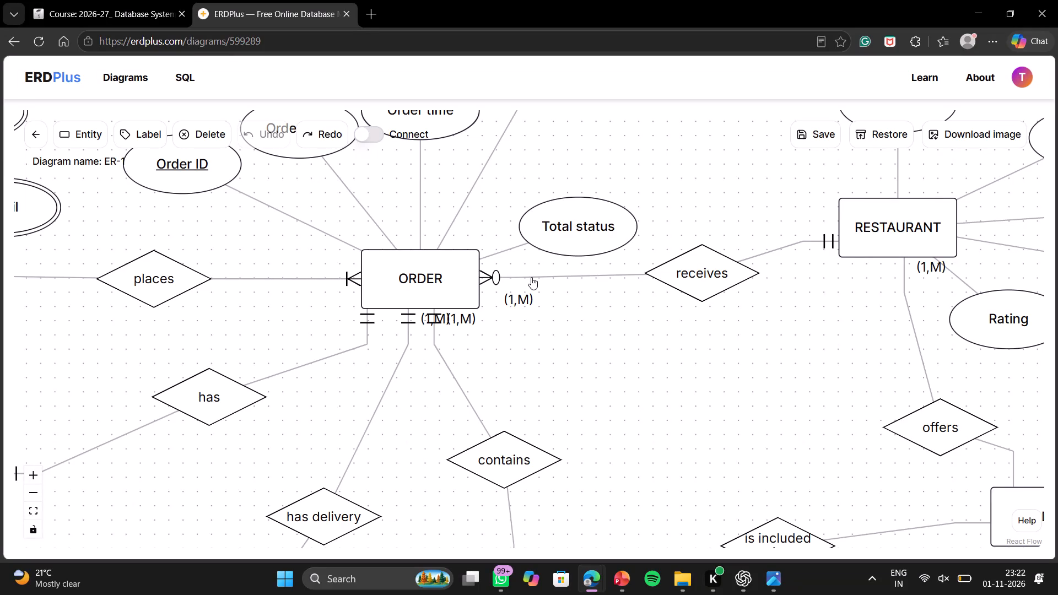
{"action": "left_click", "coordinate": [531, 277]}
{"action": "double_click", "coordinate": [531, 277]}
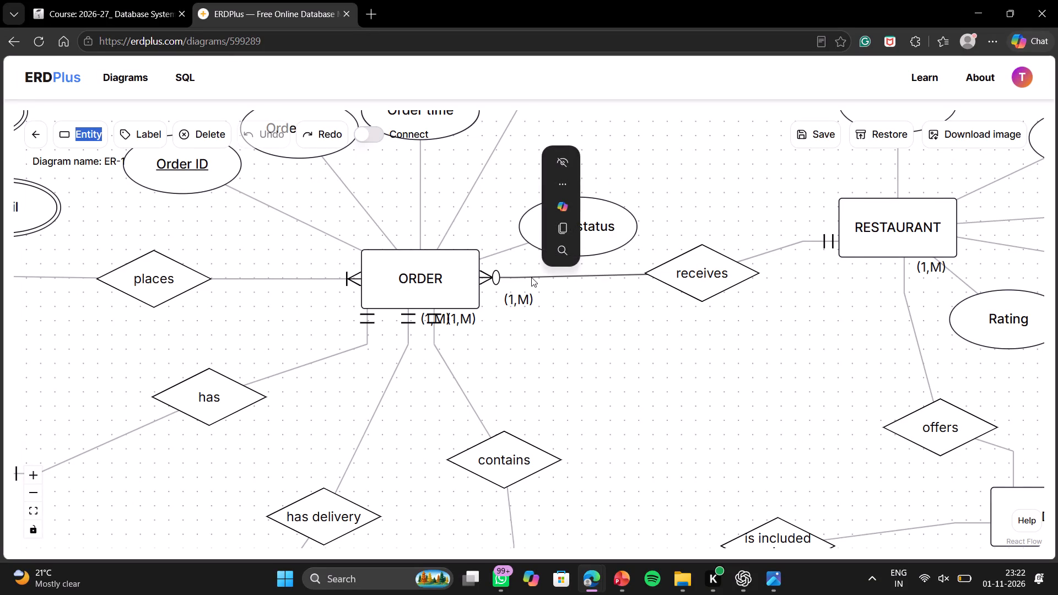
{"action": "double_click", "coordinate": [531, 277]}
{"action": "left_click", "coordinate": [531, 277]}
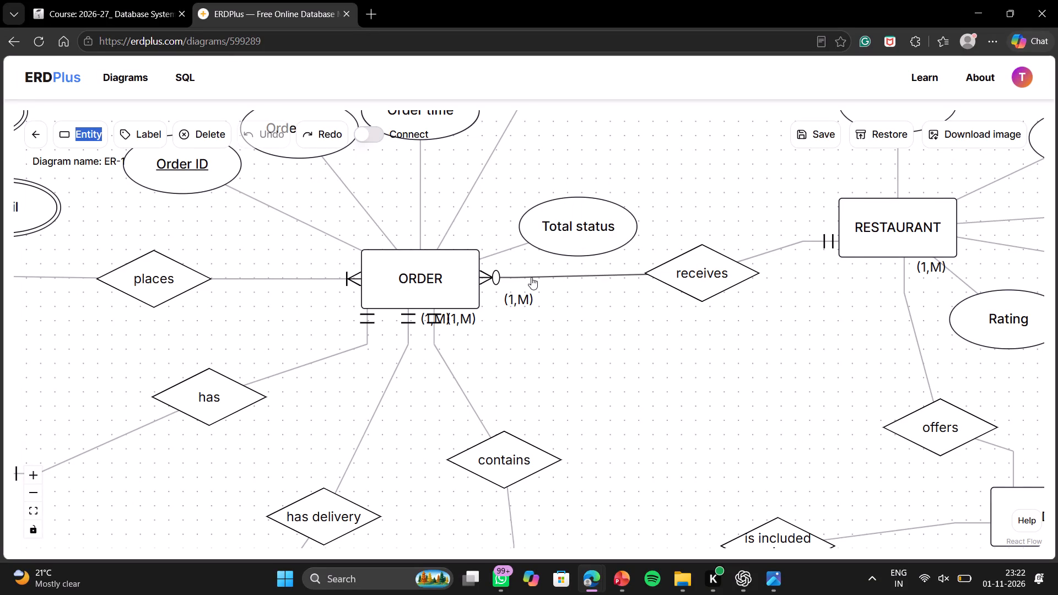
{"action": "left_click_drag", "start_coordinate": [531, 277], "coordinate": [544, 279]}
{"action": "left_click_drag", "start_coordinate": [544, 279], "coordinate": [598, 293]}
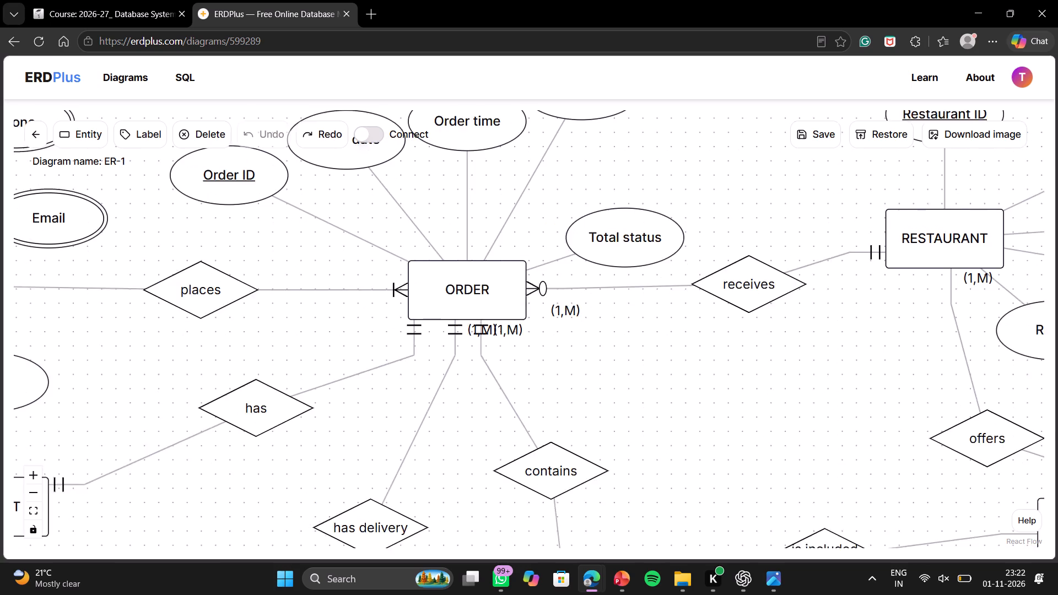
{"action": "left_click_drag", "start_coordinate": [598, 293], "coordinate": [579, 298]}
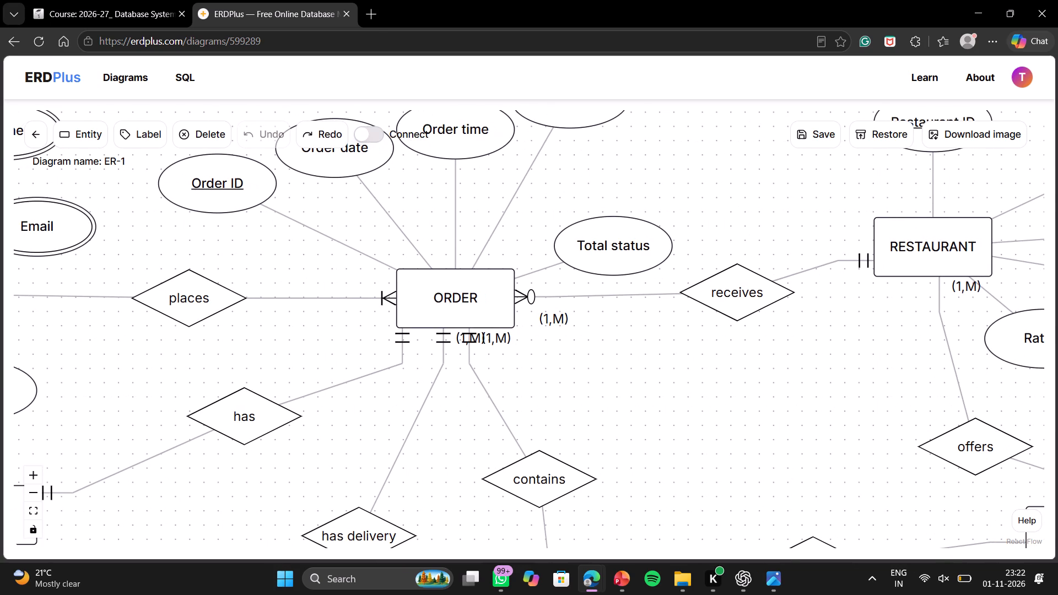
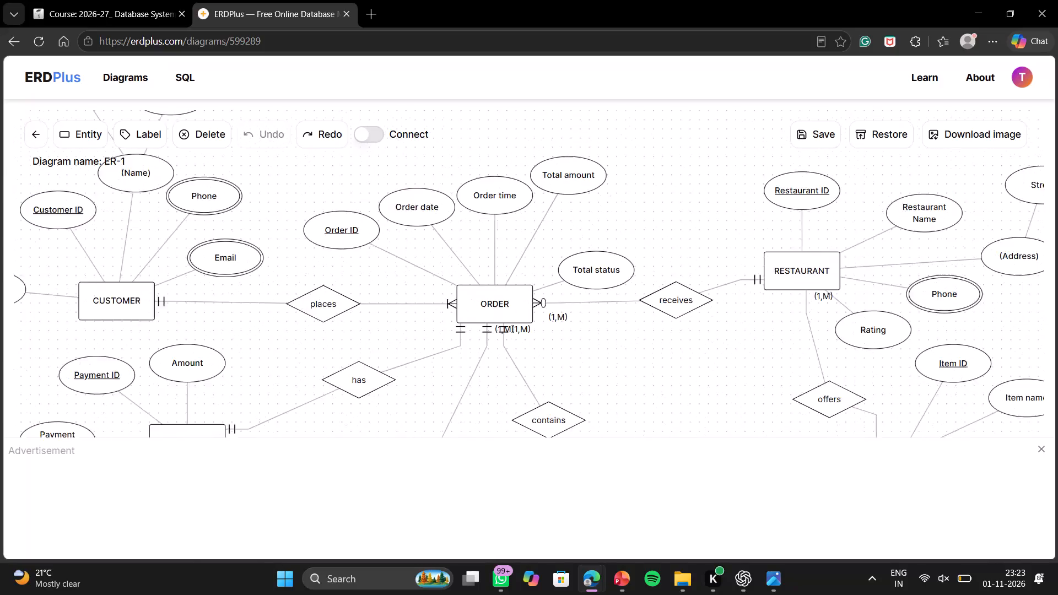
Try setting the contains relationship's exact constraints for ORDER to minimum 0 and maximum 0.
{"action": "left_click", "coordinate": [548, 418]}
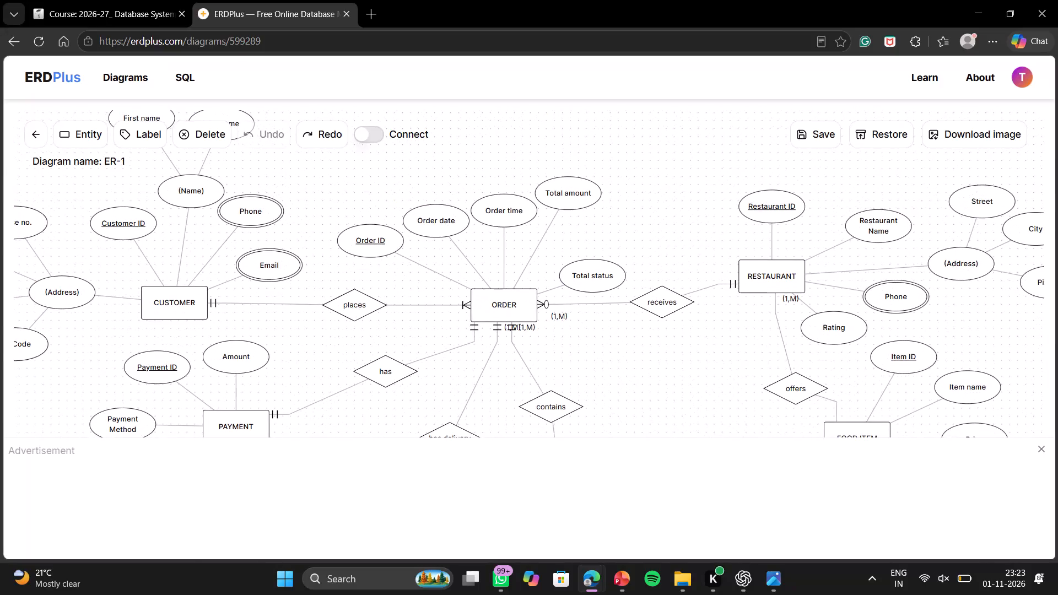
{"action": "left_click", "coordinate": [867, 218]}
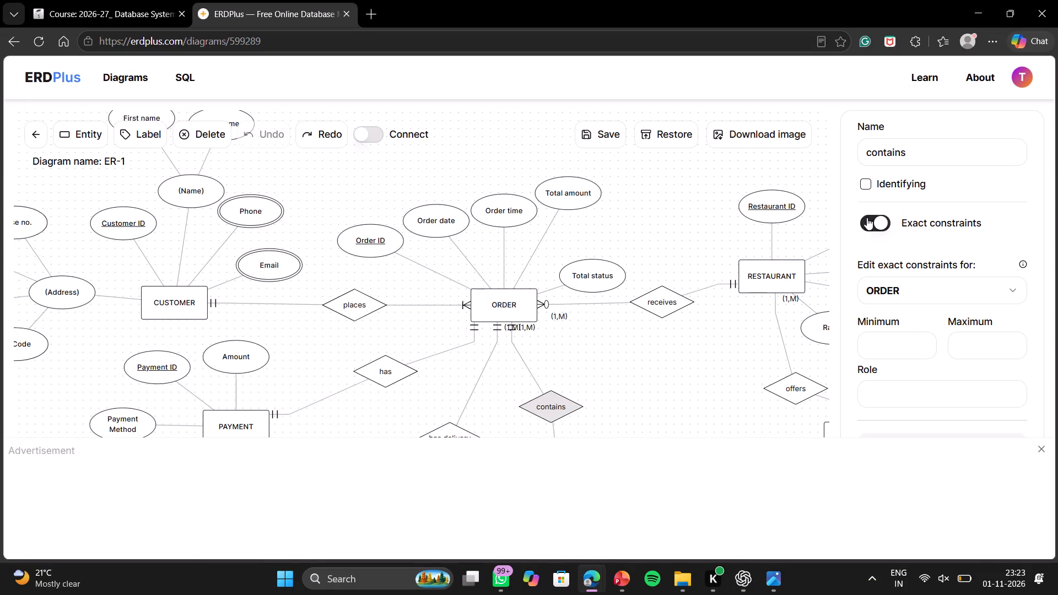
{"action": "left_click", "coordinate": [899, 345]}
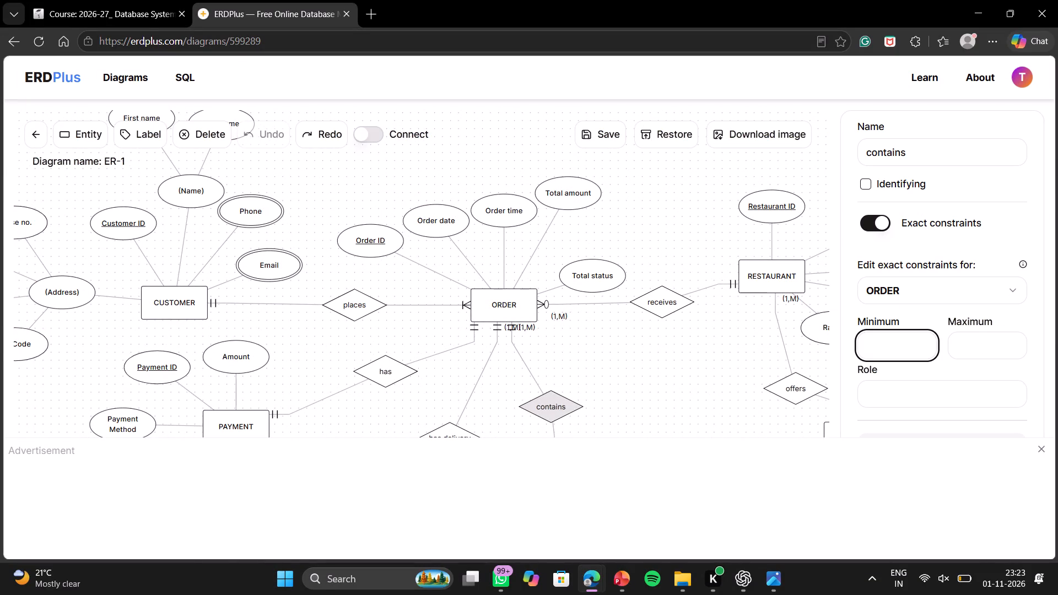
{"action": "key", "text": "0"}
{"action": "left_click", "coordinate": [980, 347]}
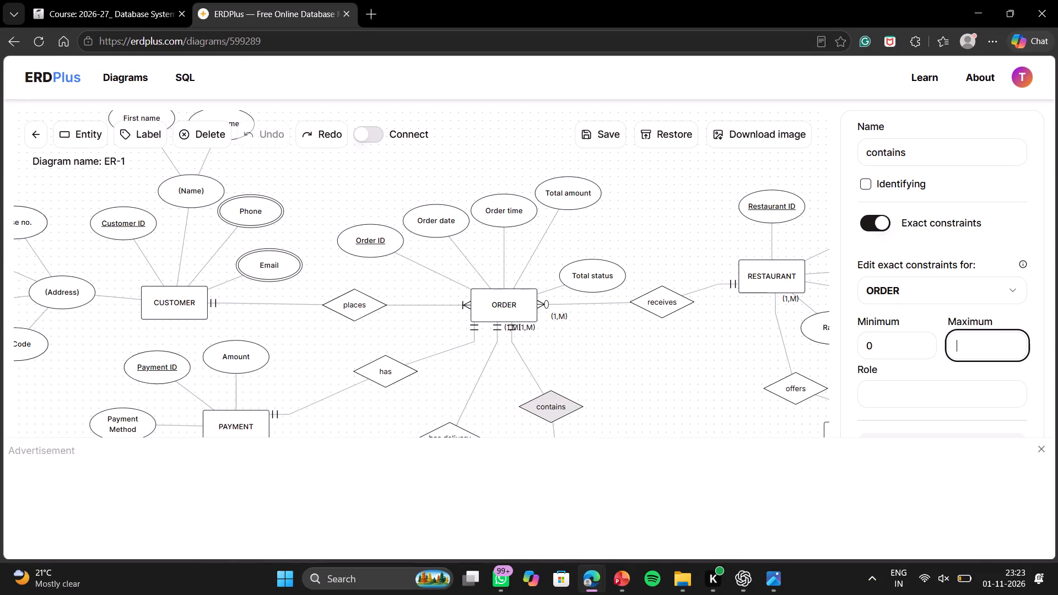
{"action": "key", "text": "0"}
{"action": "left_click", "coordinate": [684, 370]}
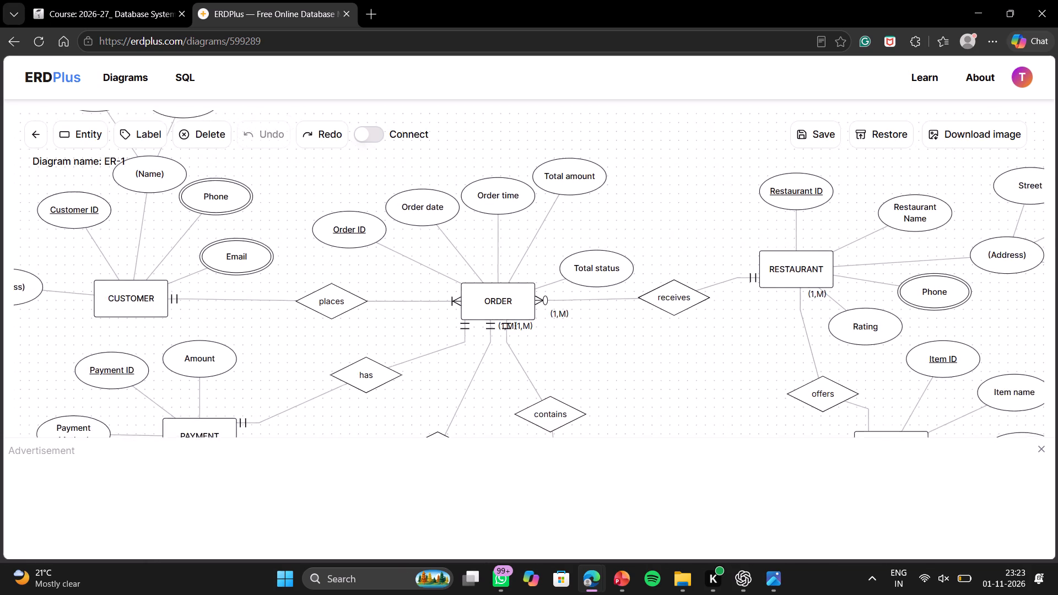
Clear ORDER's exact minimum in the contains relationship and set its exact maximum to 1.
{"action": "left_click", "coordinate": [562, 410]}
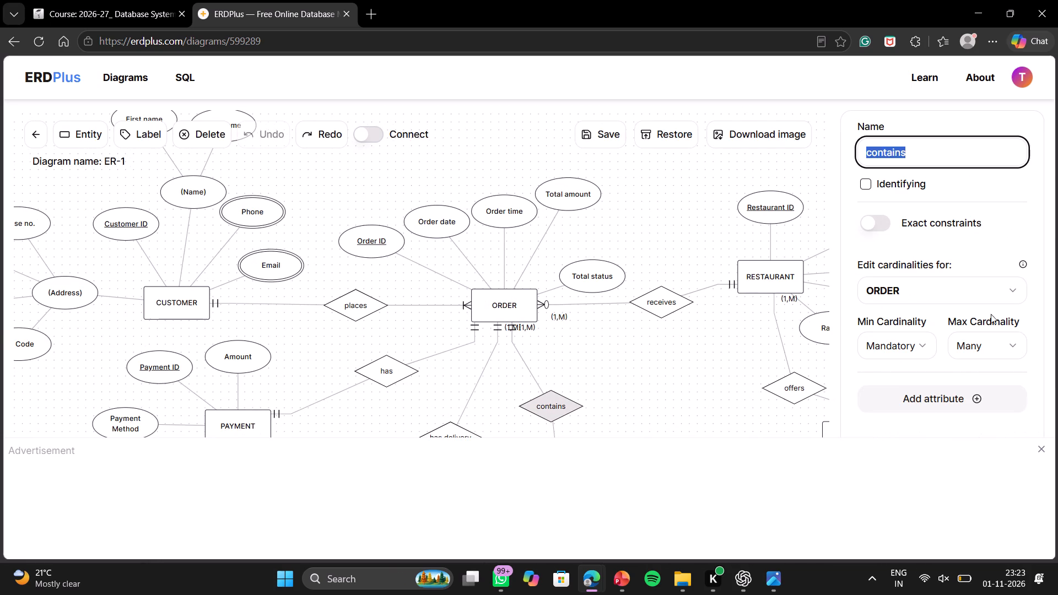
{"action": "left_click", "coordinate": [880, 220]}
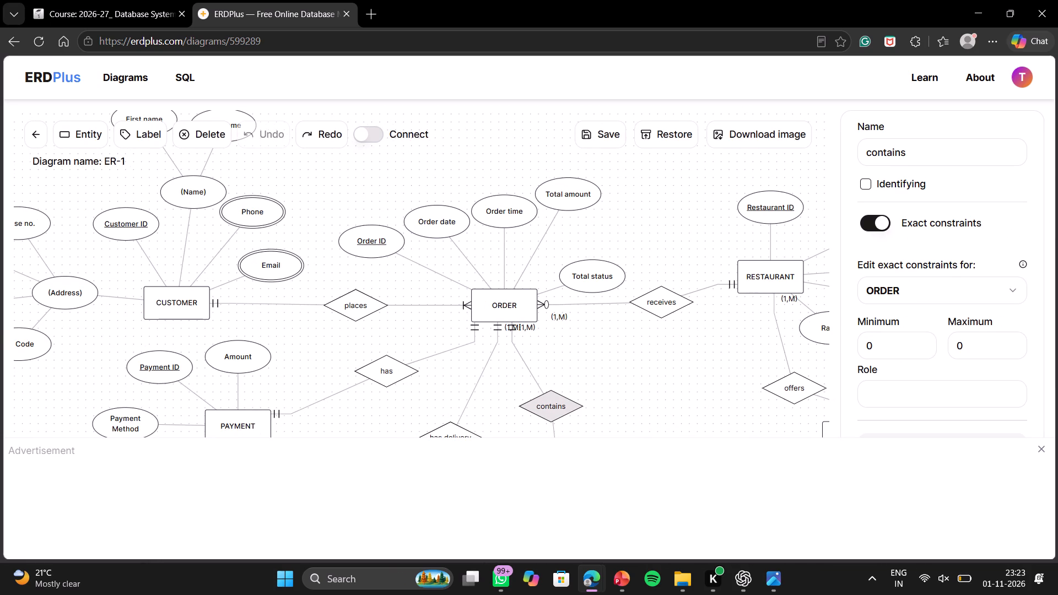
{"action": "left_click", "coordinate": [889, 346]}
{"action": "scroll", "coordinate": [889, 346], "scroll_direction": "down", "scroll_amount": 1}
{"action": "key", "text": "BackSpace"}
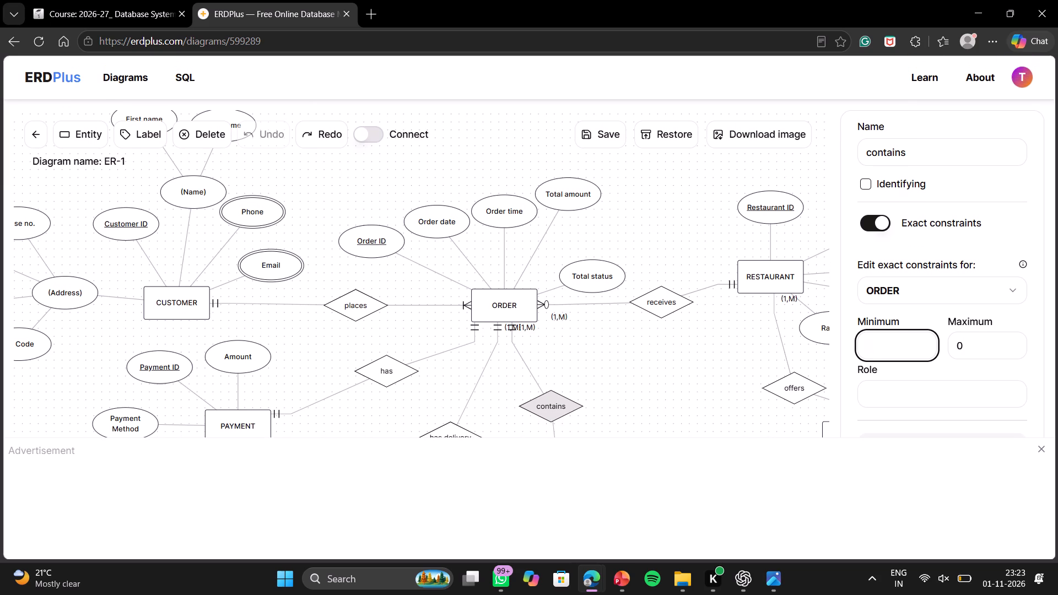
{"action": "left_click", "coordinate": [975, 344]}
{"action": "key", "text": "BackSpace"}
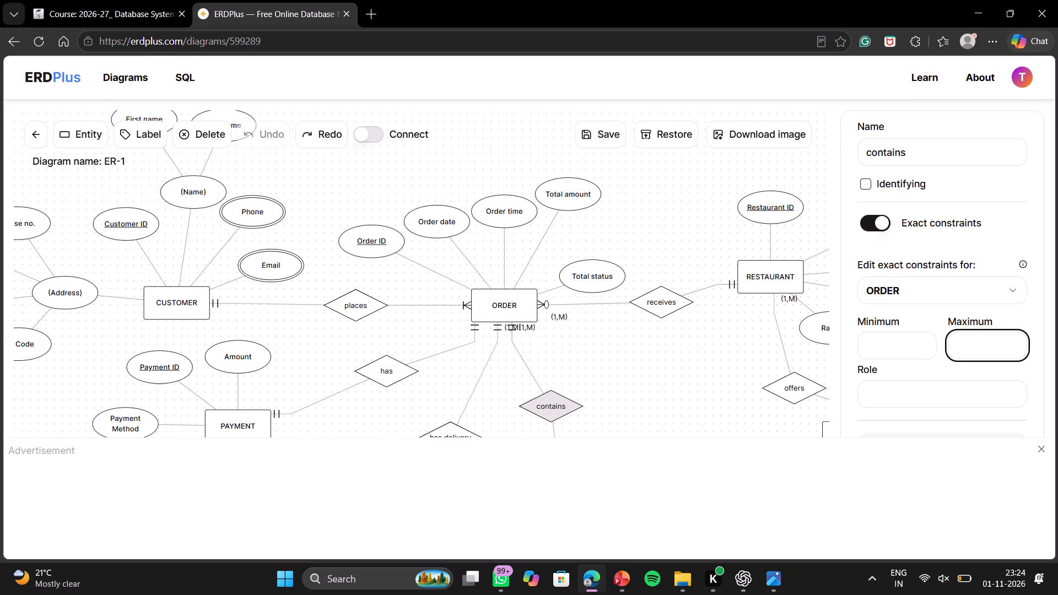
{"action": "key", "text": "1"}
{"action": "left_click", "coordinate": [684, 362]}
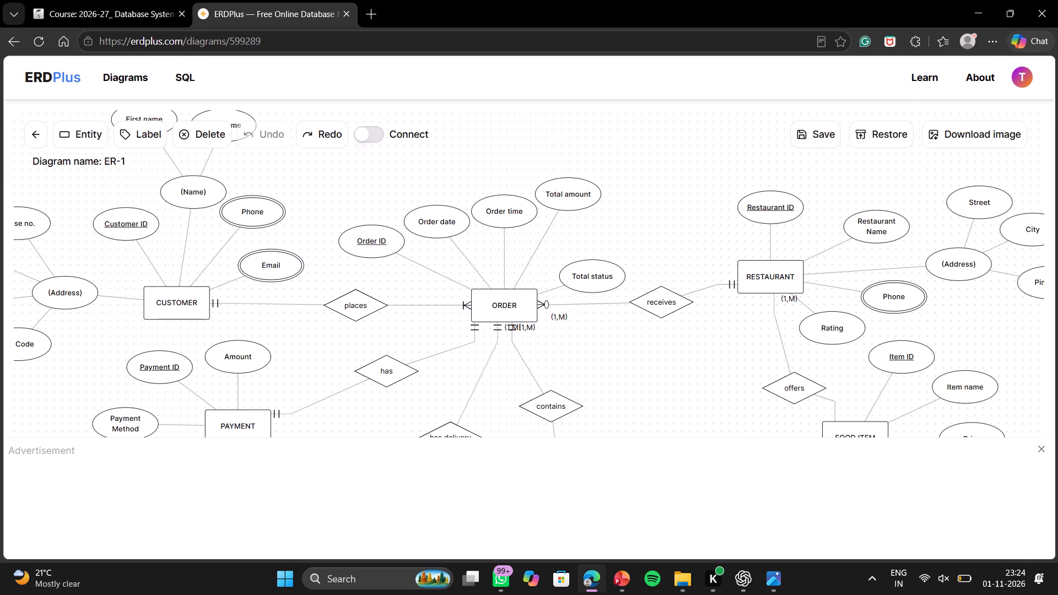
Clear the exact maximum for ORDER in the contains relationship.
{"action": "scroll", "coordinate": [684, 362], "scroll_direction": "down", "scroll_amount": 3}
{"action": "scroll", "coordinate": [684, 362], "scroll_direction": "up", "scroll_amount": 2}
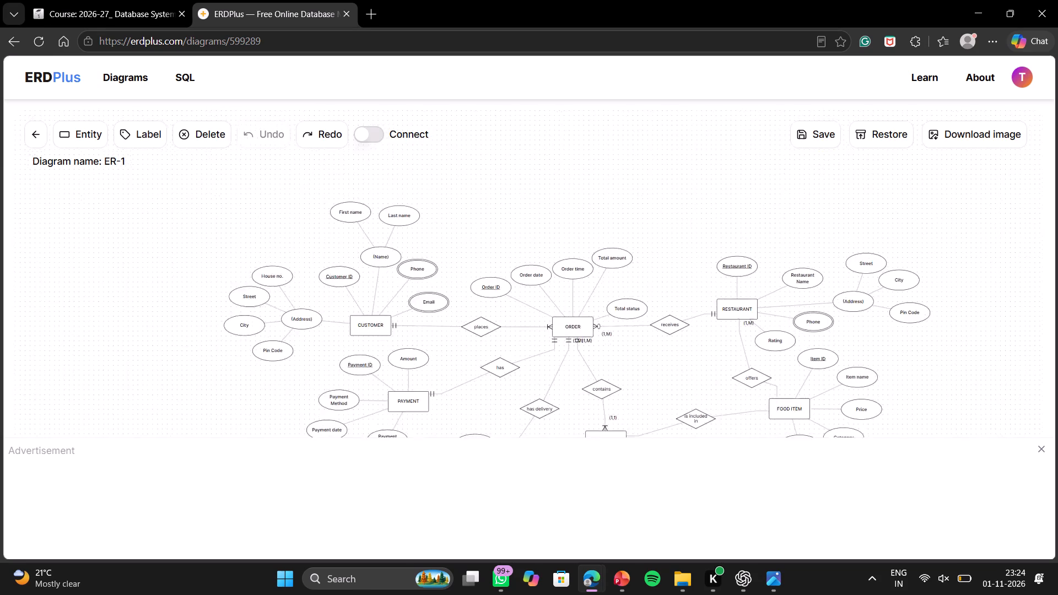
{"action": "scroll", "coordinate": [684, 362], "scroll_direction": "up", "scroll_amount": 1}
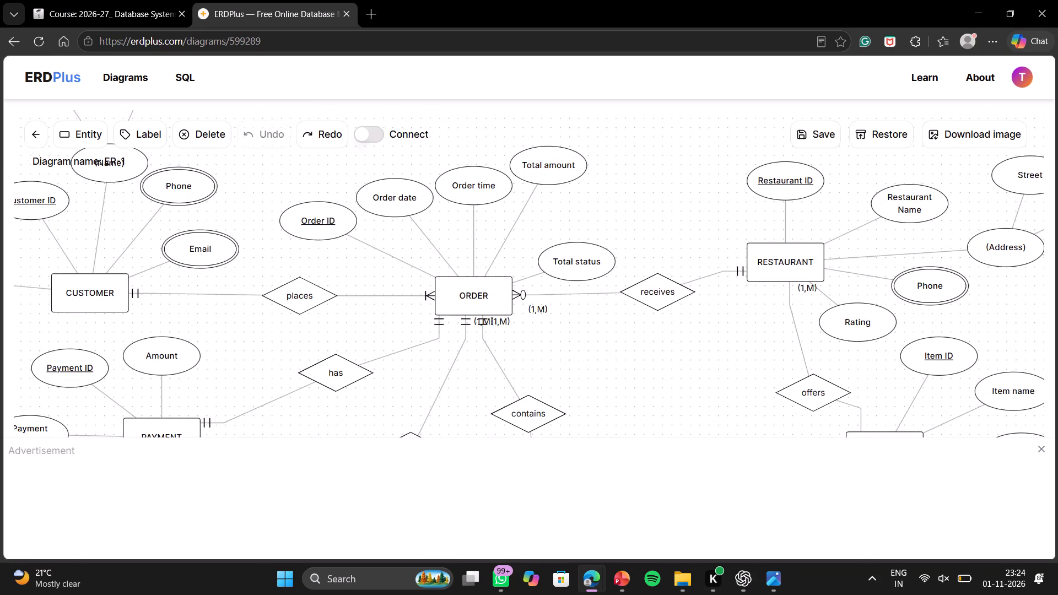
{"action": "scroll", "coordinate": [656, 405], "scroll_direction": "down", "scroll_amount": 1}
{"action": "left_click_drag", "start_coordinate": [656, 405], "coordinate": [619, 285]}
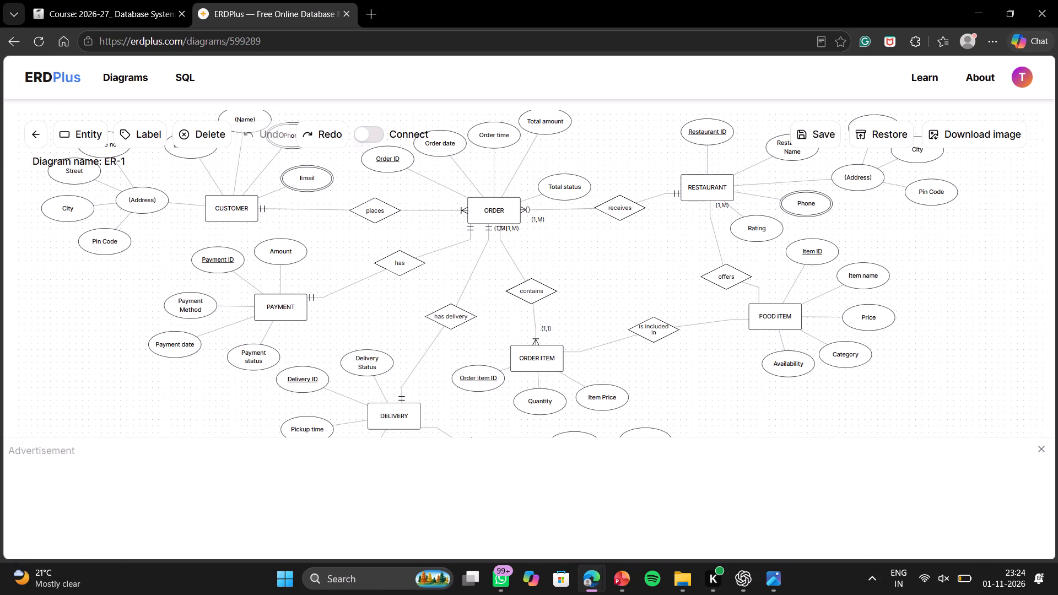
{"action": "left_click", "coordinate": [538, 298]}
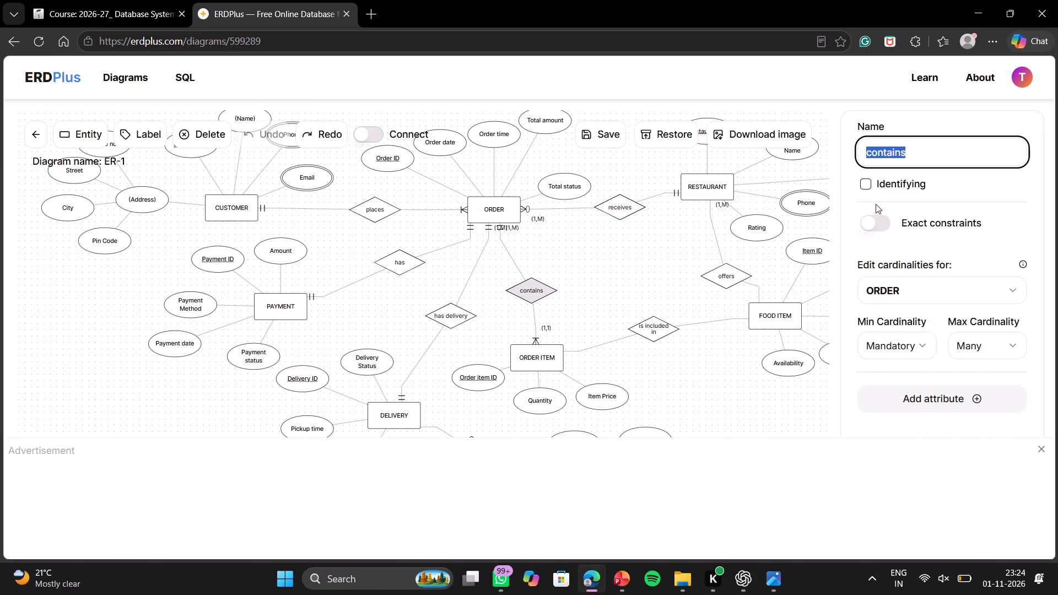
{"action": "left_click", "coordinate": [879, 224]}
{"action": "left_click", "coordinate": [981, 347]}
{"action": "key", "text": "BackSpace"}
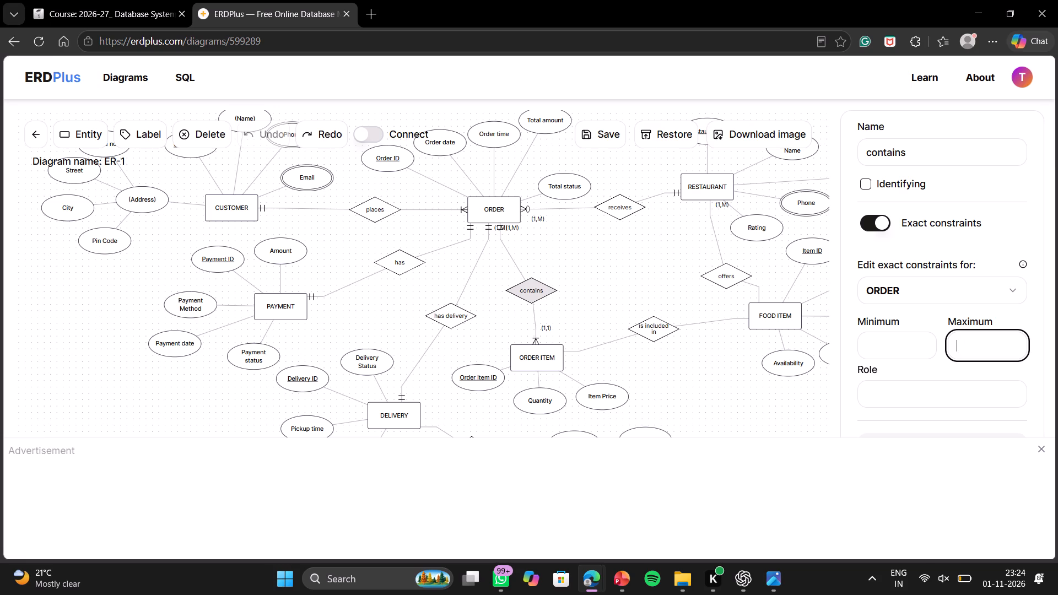
Clear the exact minimum for ORDER ITEM in the contains relationship, and deselect the relationship.
{"action": "left_click", "coordinate": [960, 286]}
{"action": "left_click", "coordinate": [902, 345]}
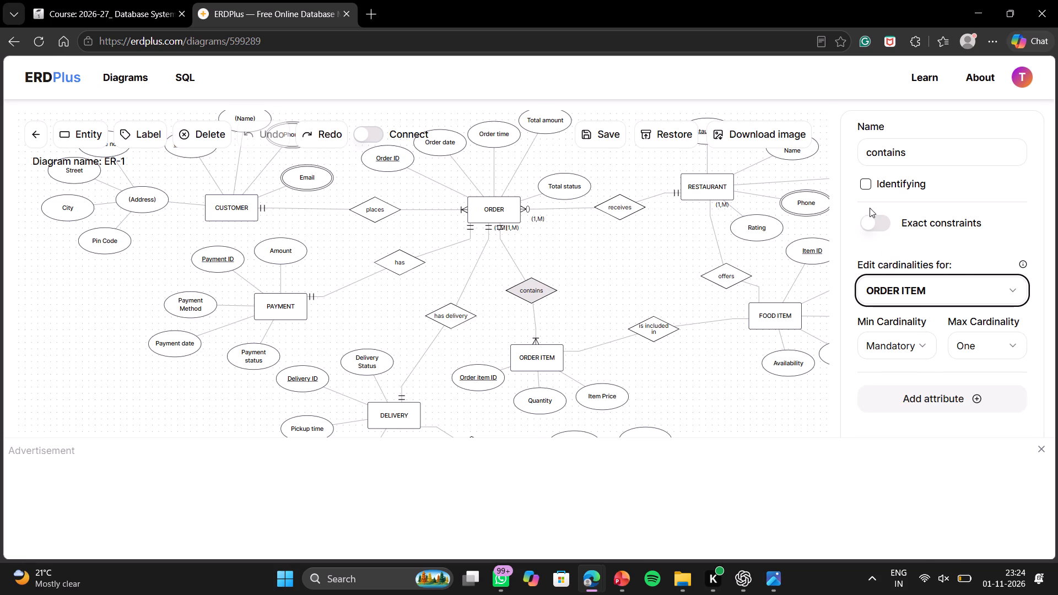
{"action": "left_click", "coordinate": [877, 221]}
{"action": "left_click", "coordinate": [892, 343]}
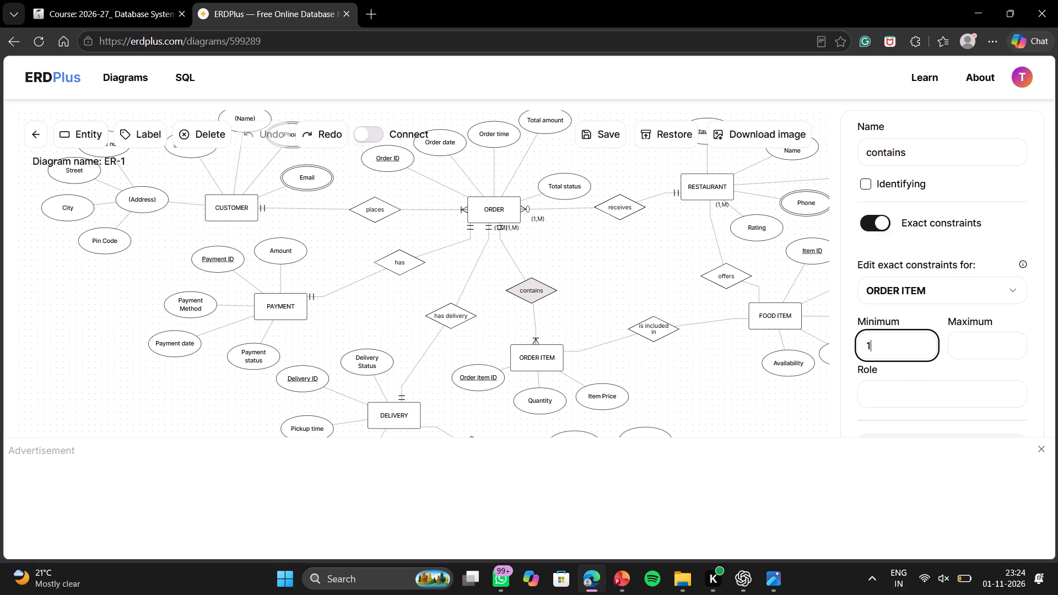
{"action": "key", "text": "BackSpace"}
{"action": "left_click", "coordinate": [634, 282]}
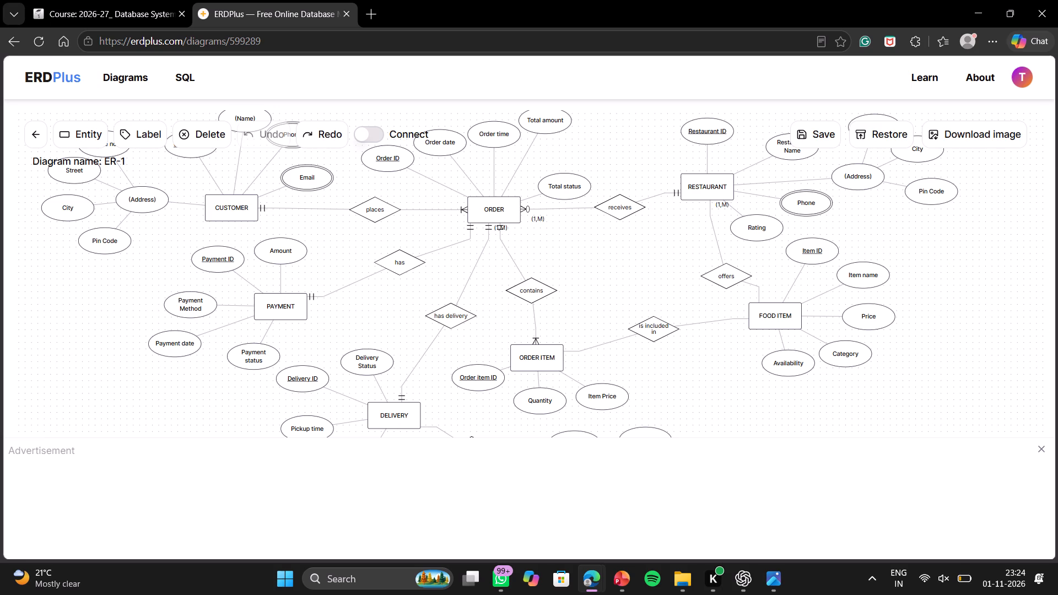
Clear the exact minimum for RESTAURANT in the receives relationship, and deselect the relationship.
{"action": "left_click", "coordinate": [618, 215]}
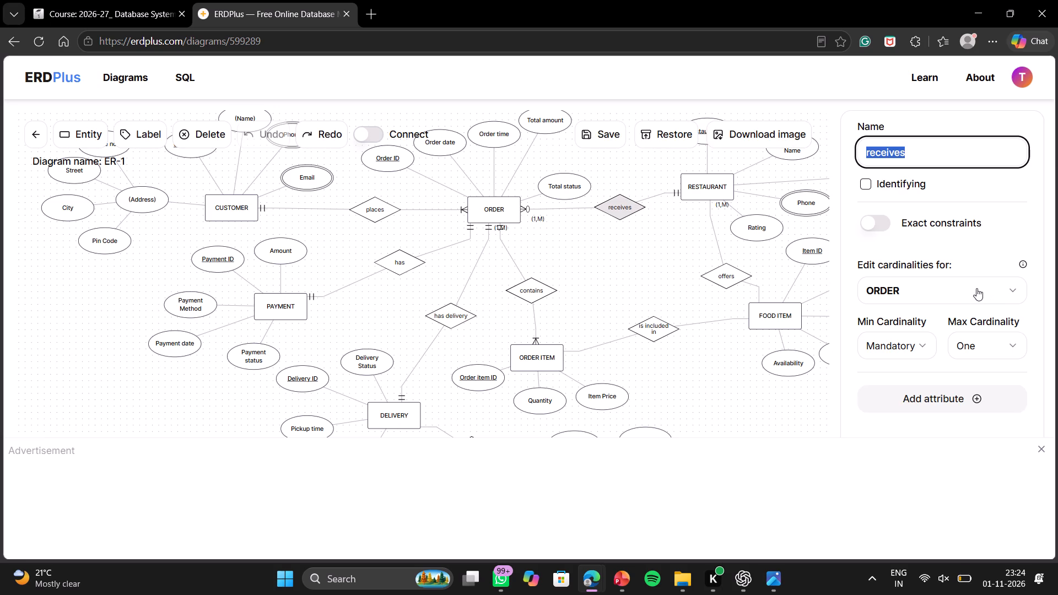
{"action": "left_click", "coordinate": [976, 288]}
{"action": "left_click", "coordinate": [899, 336]}
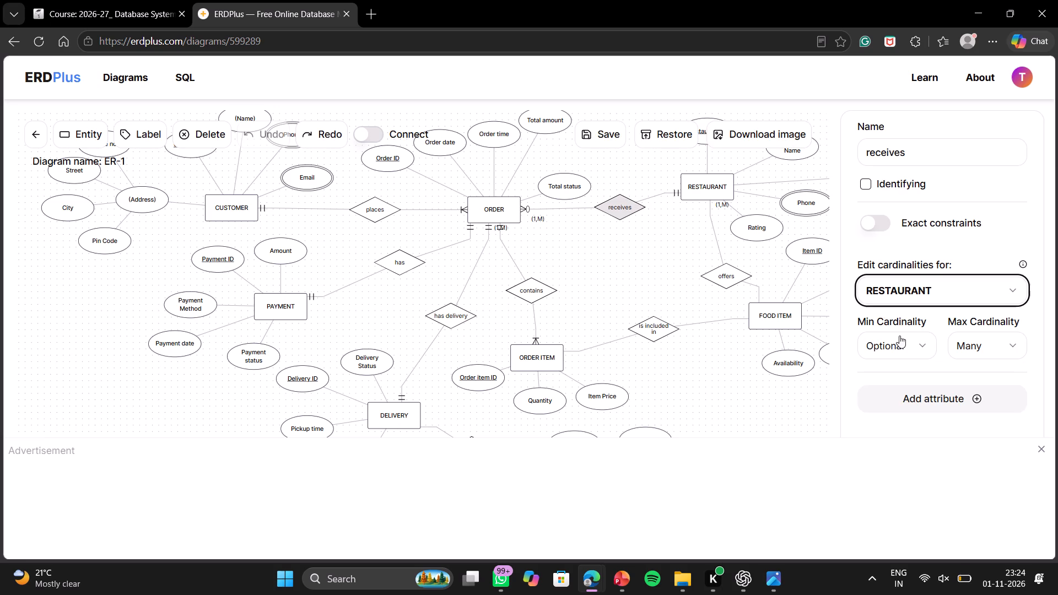
{"action": "left_click", "coordinate": [872, 223]}
{"action": "left_click", "coordinate": [882, 353]}
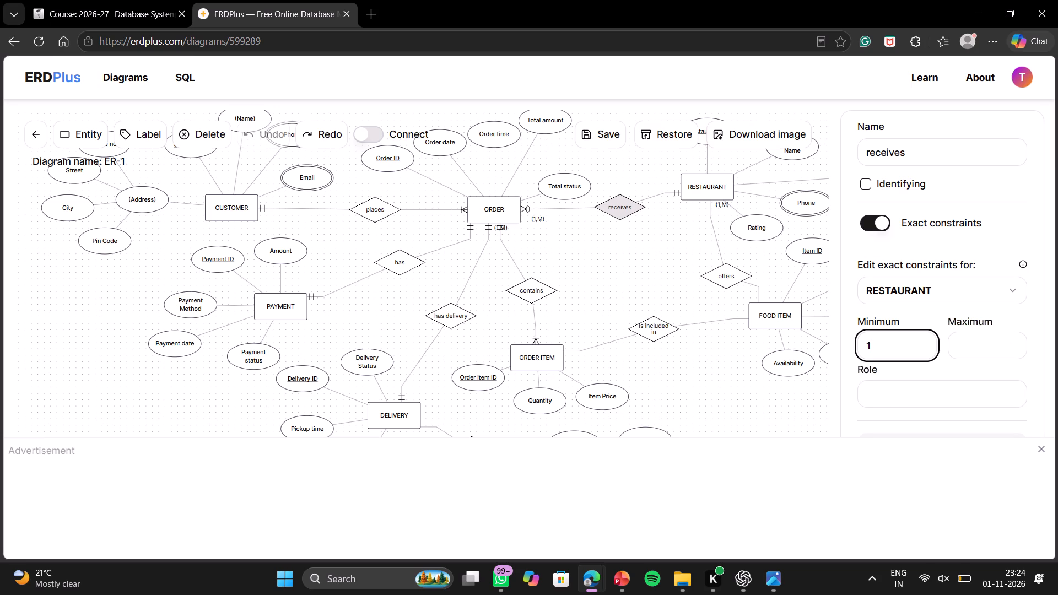
{"action": "key", "text": "BackSpace"}
{"action": "left_click", "coordinate": [644, 284]}
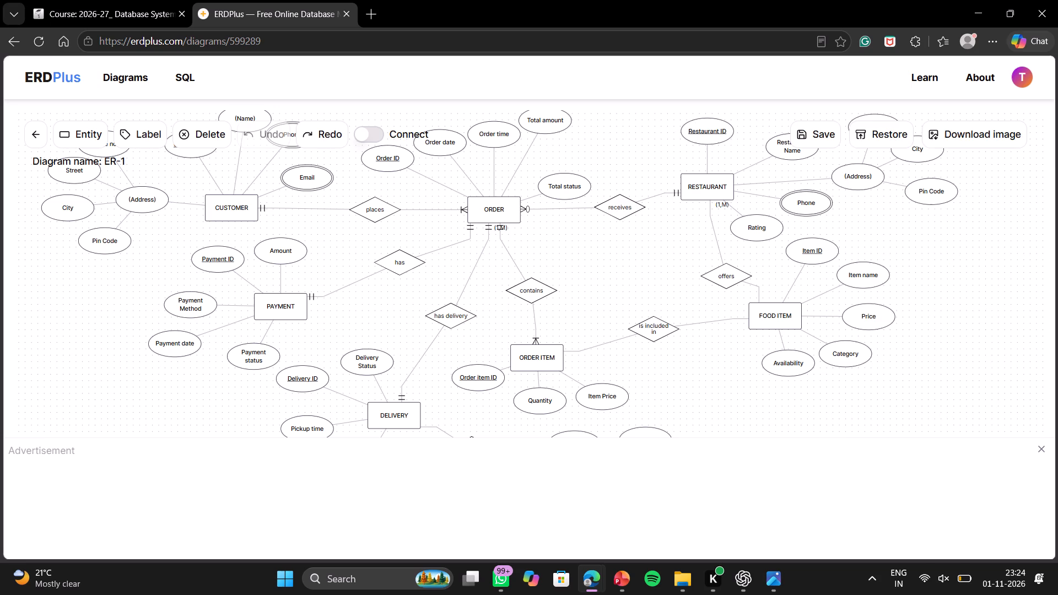
Examine the exact constraints and the minimum and maximum cardinalities of ORDER and ORDER ITEM in the contains relationship.
{"action": "left_click", "coordinate": [544, 296]}
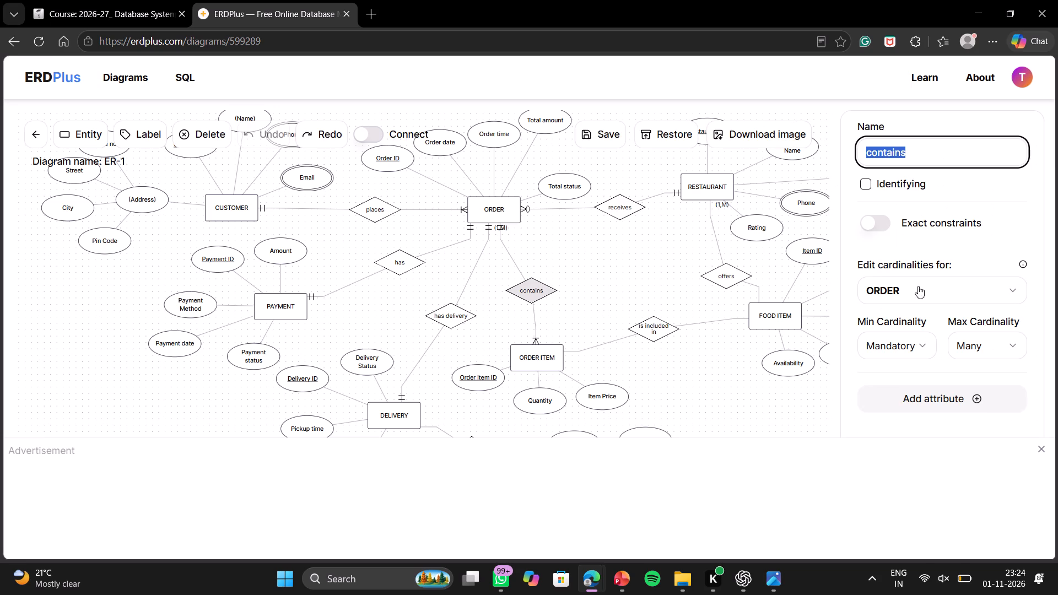
{"action": "left_click", "coordinate": [876, 224]}
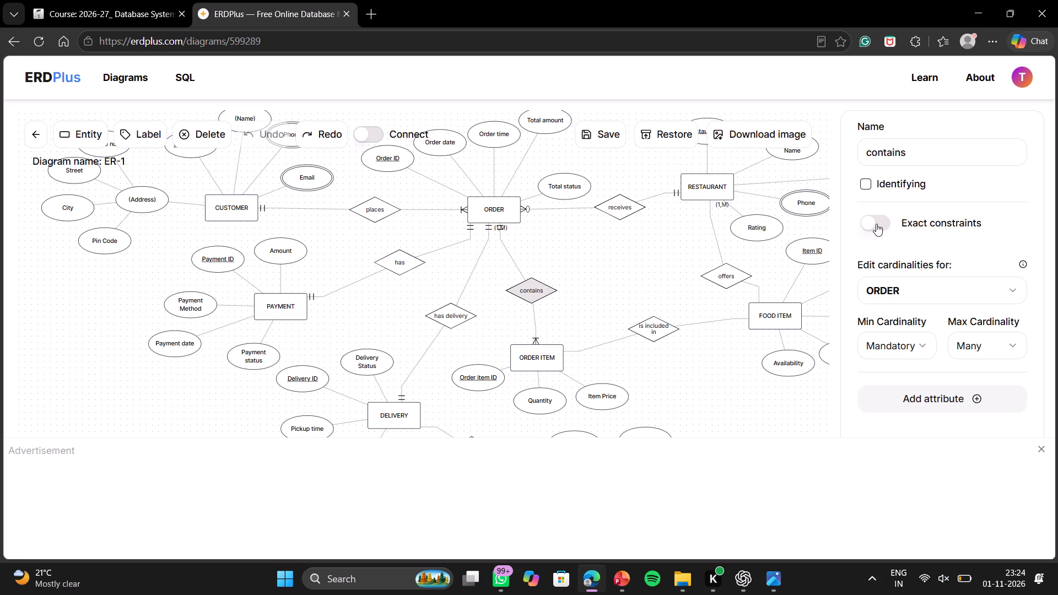
{"action": "left_click", "coordinate": [914, 285]}
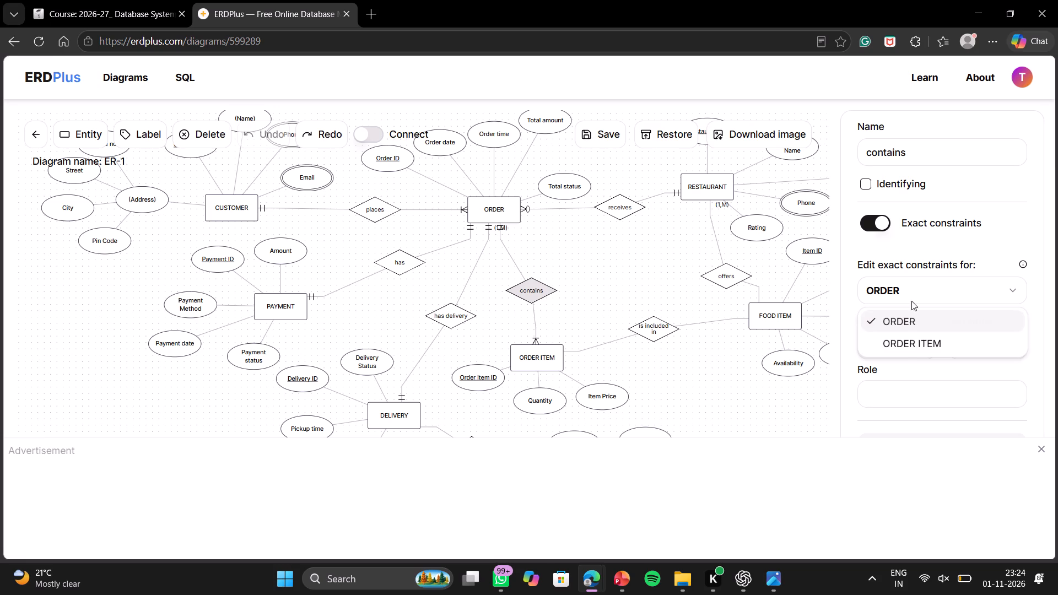
{"action": "left_click", "coordinate": [906, 344]}
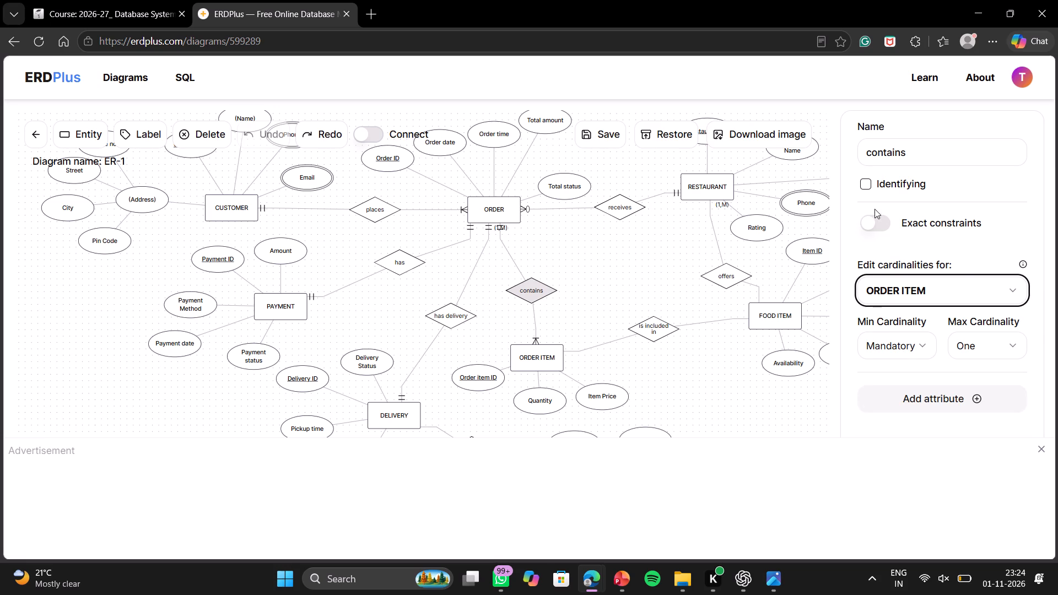
{"action": "left_click", "coordinate": [876, 214]}
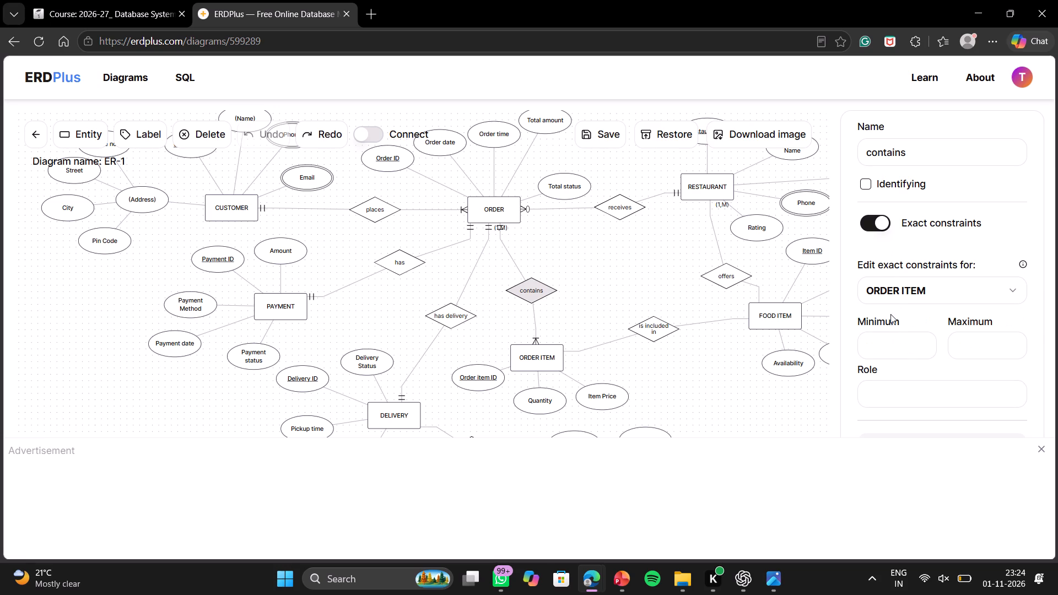
{"action": "left_click", "coordinate": [902, 359]}
{"action": "left_click", "coordinate": [640, 239]}
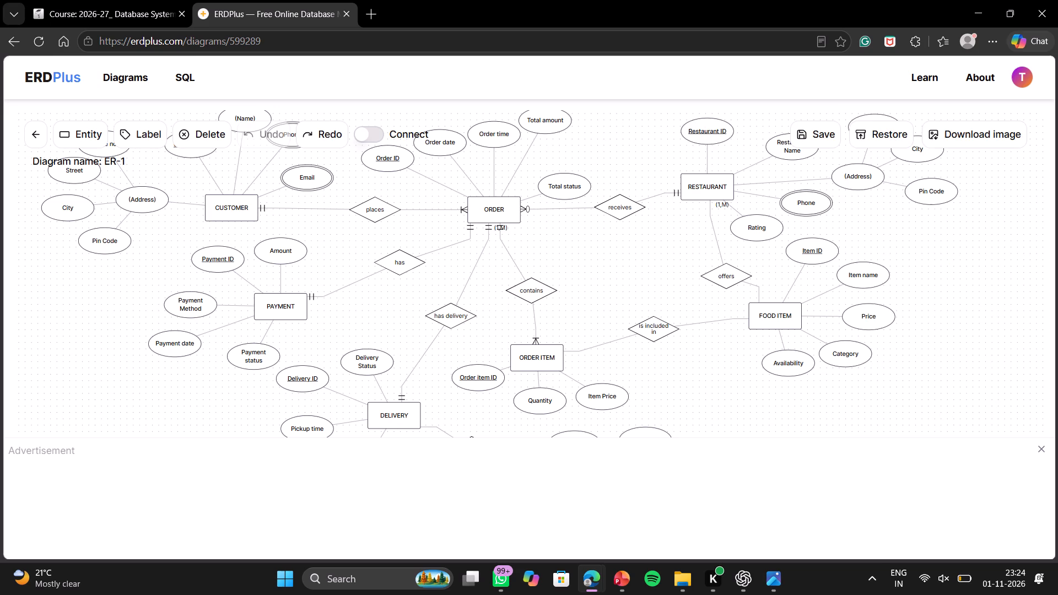
{"action": "left_click", "coordinate": [527, 297]}
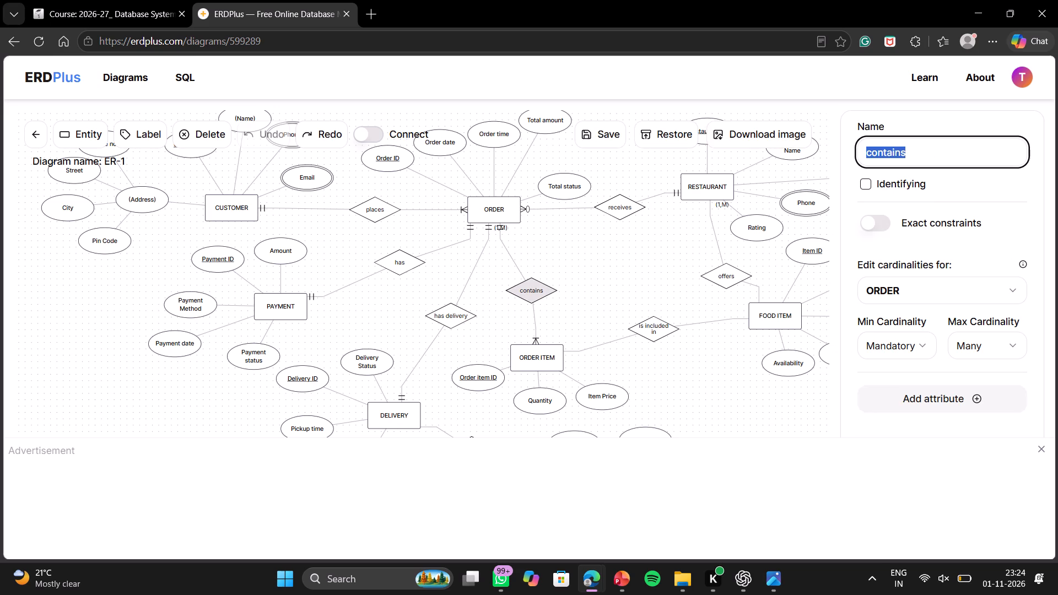
{"action": "left_click", "coordinate": [882, 220]}
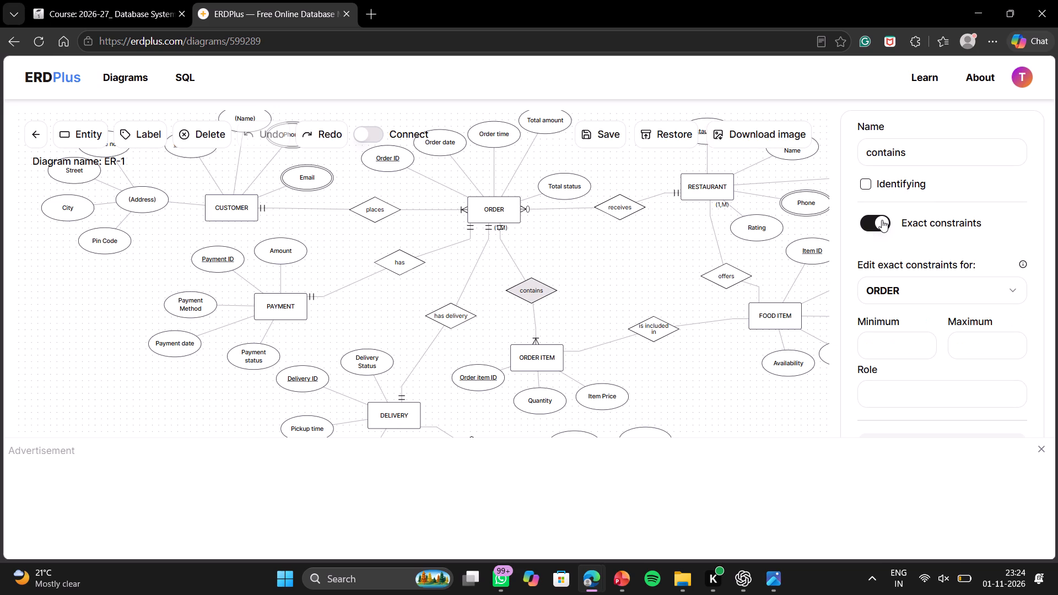
{"action": "left_click", "coordinate": [882, 220]}
{"action": "left_click", "coordinate": [906, 291]}
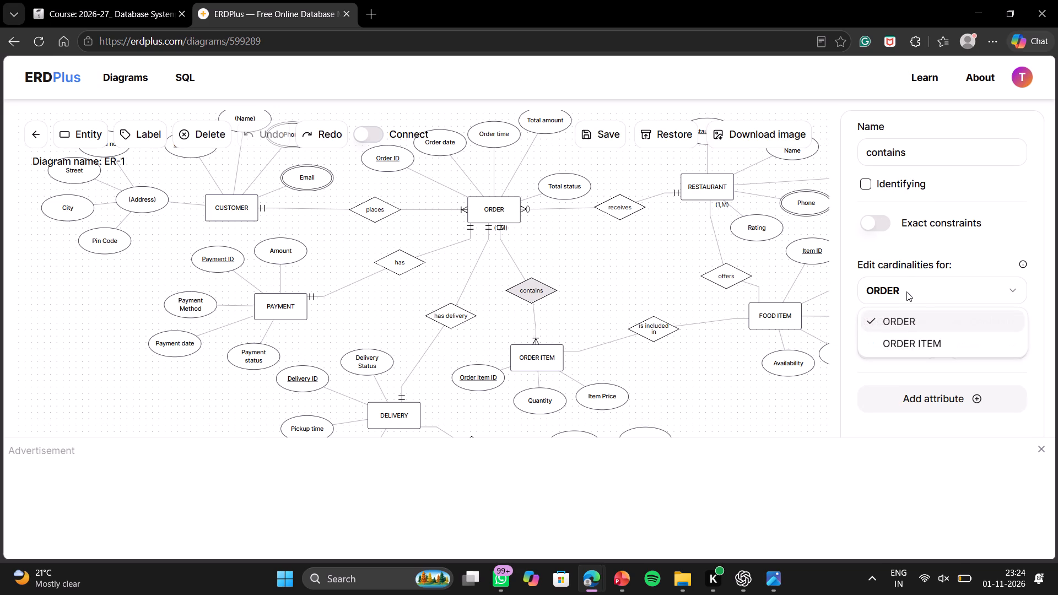
{"action": "left_click", "coordinate": [900, 336]}
{"action": "left_click", "coordinate": [872, 223]}
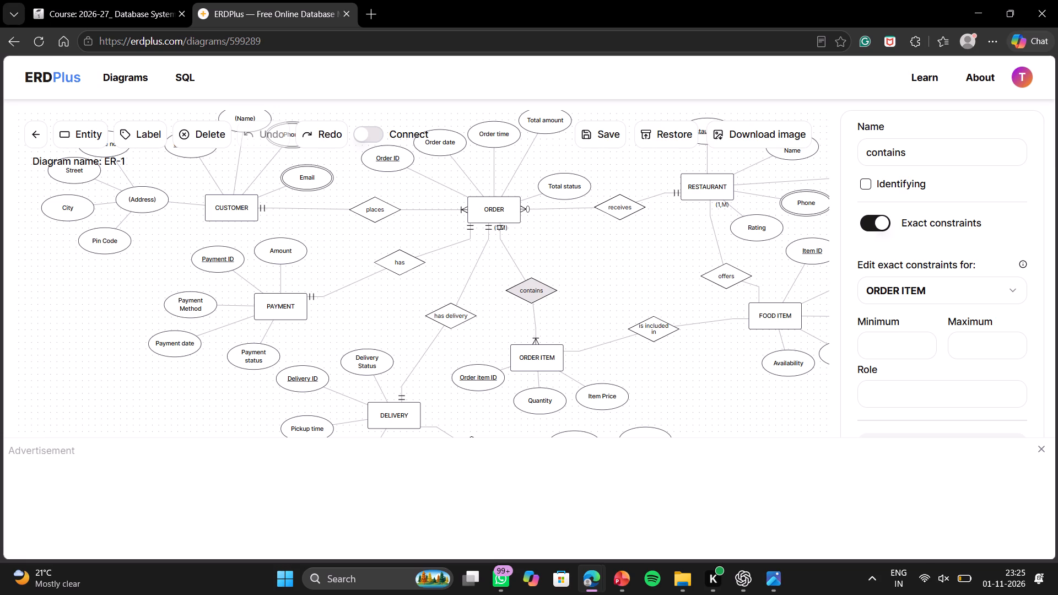
{"action": "left_click", "coordinate": [881, 227]}
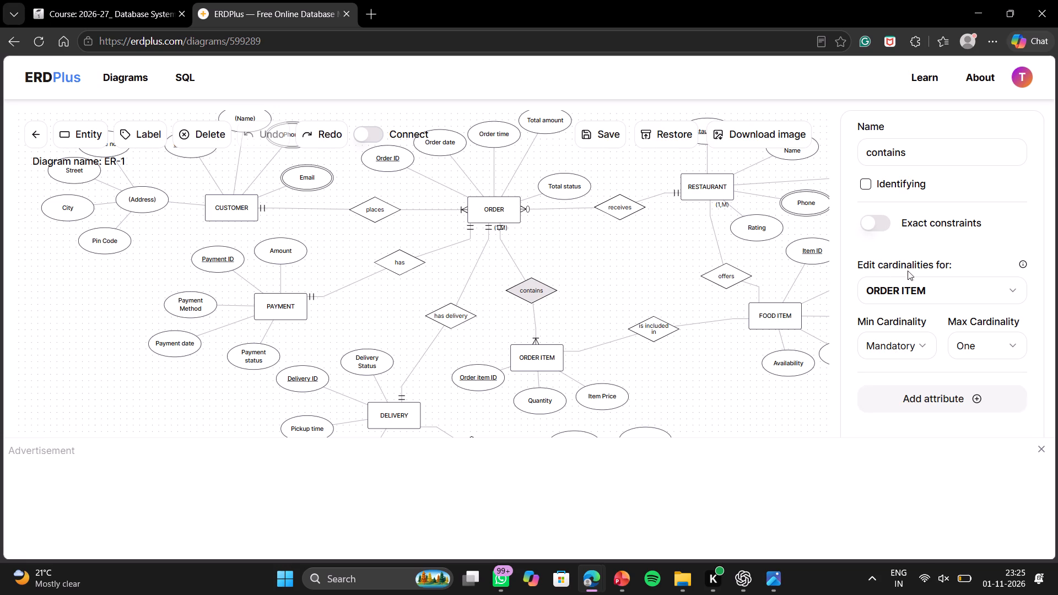
{"action": "left_click", "coordinate": [931, 289]}
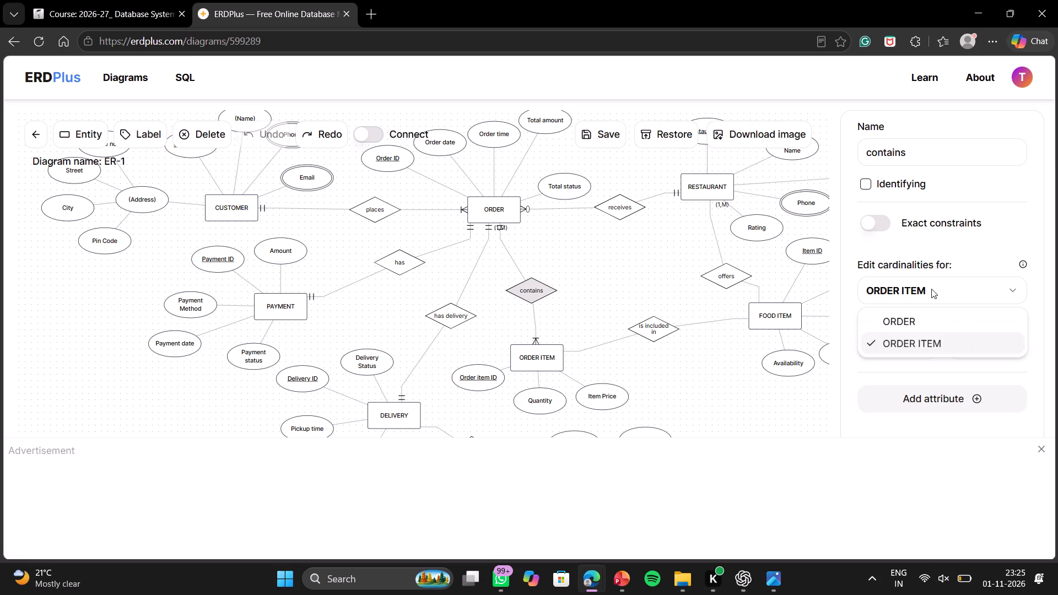
{"action": "left_click", "coordinate": [902, 310]}
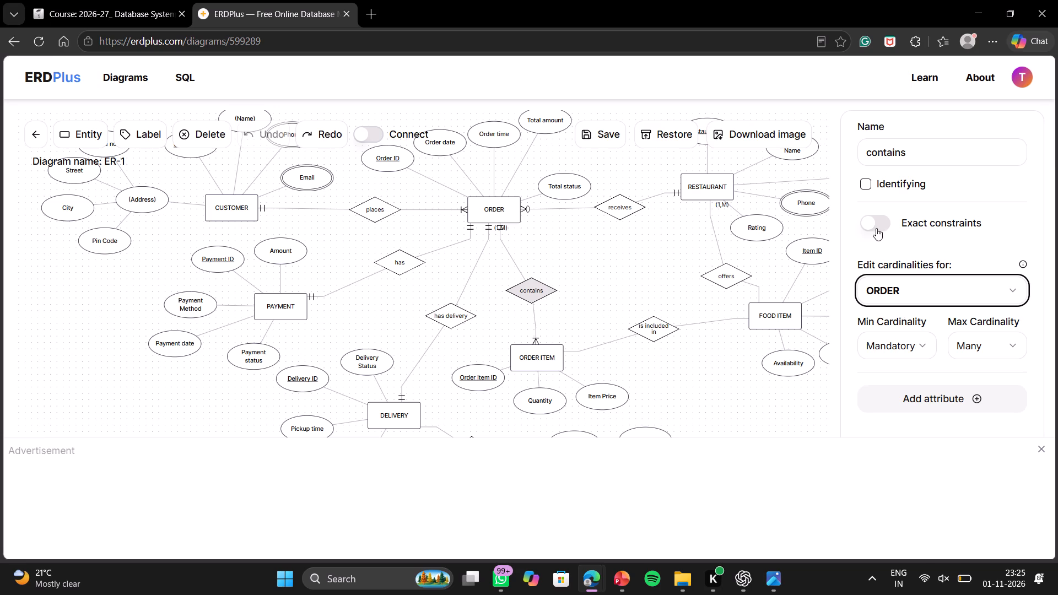
{"action": "left_click", "coordinate": [616, 277]}
Clear the exact minimum for FOOD ITEM in the offers relationship, and deselect the relationship.
{"action": "scroll", "coordinate": [533, 247], "scroll_direction": "right", "scroll_amount": 1}
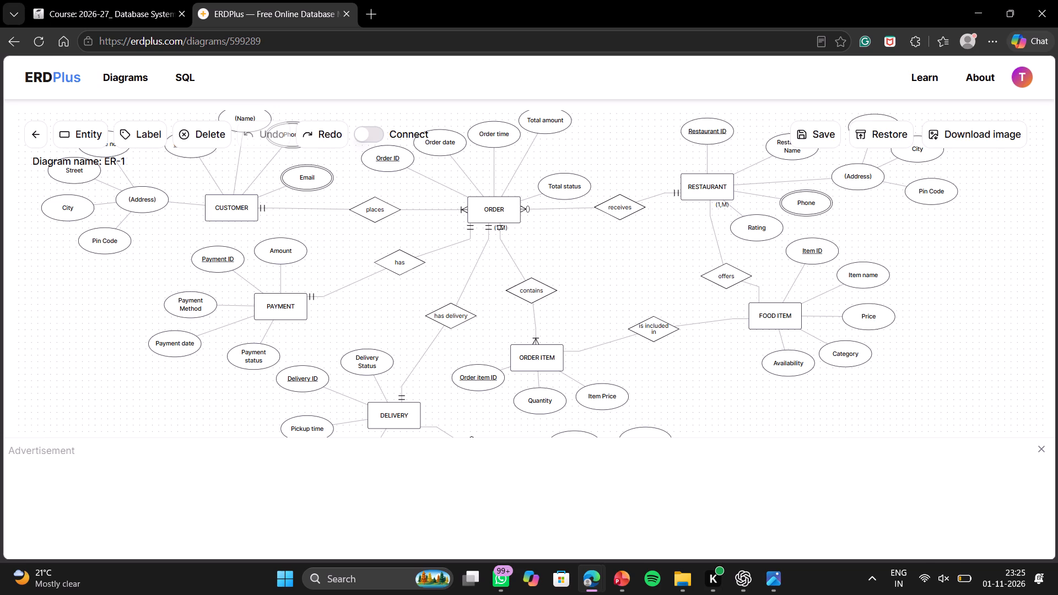
{"action": "scroll", "coordinate": [533, 247], "scroll_direction": "right", "scroll_amount": 1}
{"action": "left_click", "coordinate": [707, 191]}
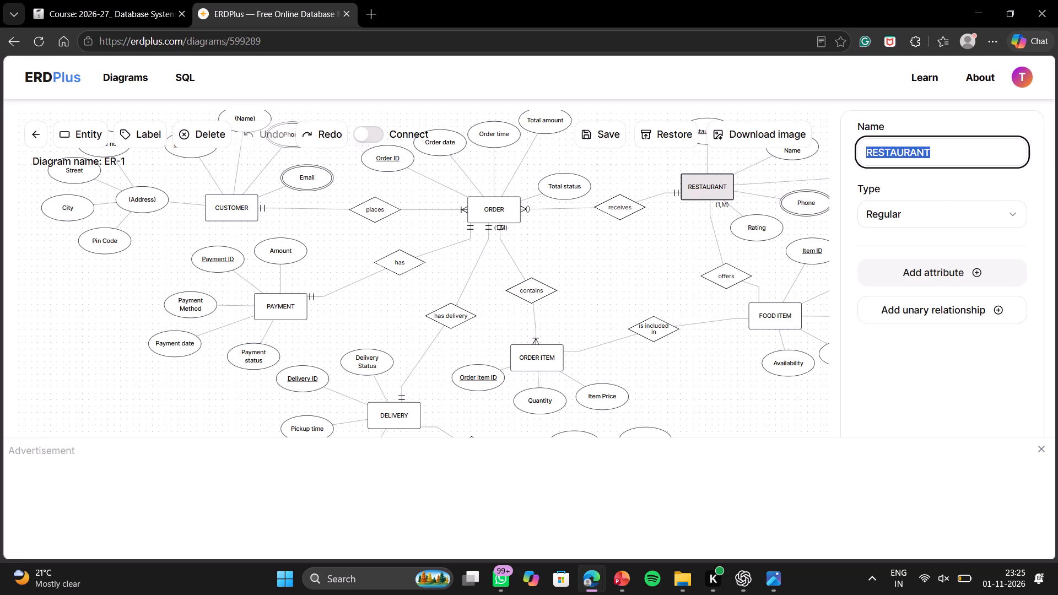
{"action": "left_click", "coordinate": [750, 231]}
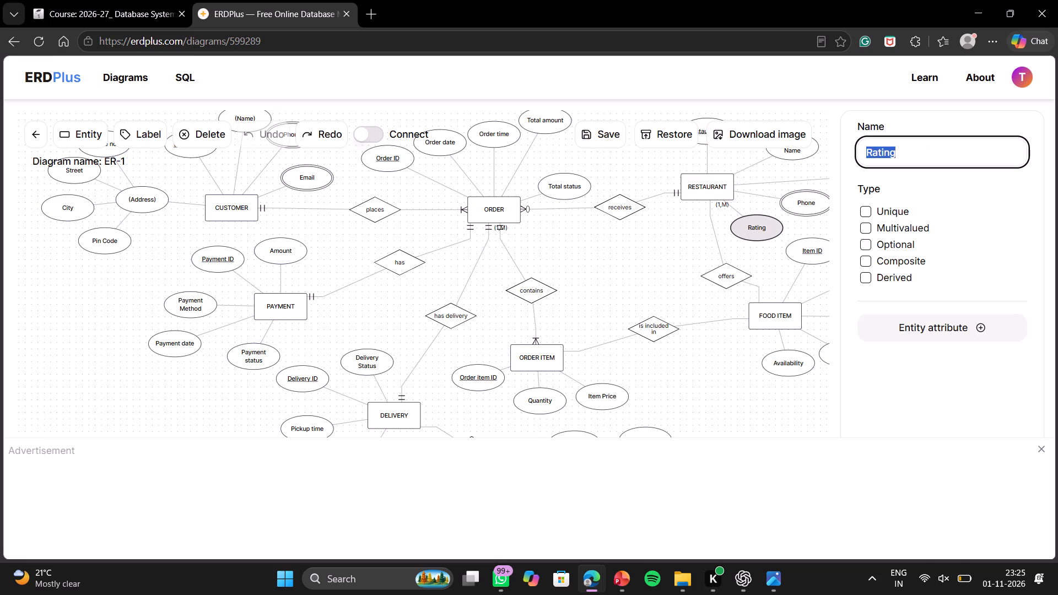
{"action": "left_click", "coordinate": [717, 187]}
{"action": "left_click", "coordinate": [732, 285]}
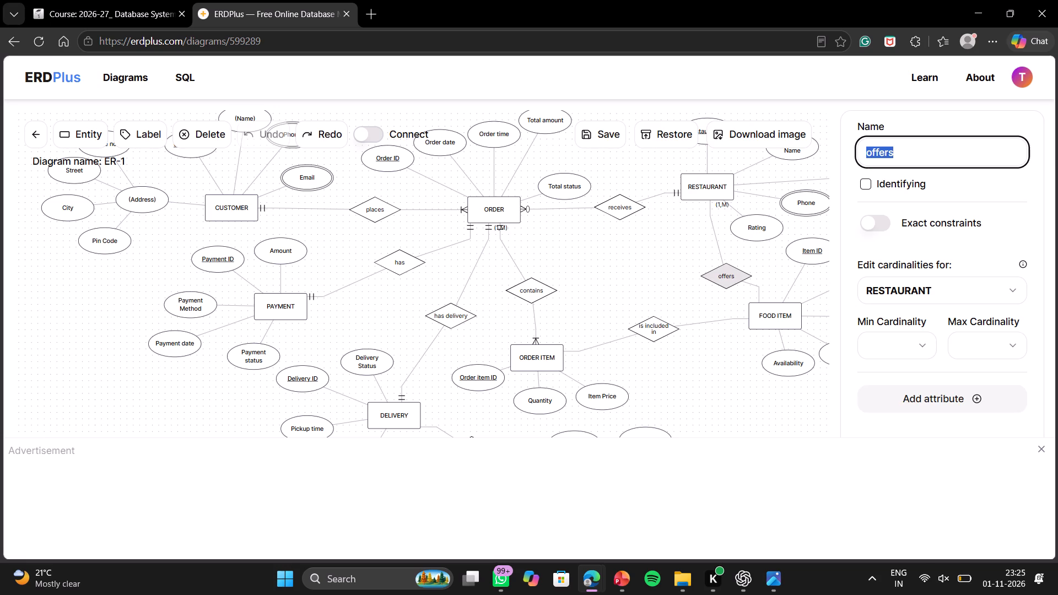
{"action": "left_click", "coordinate": [873, 229]}
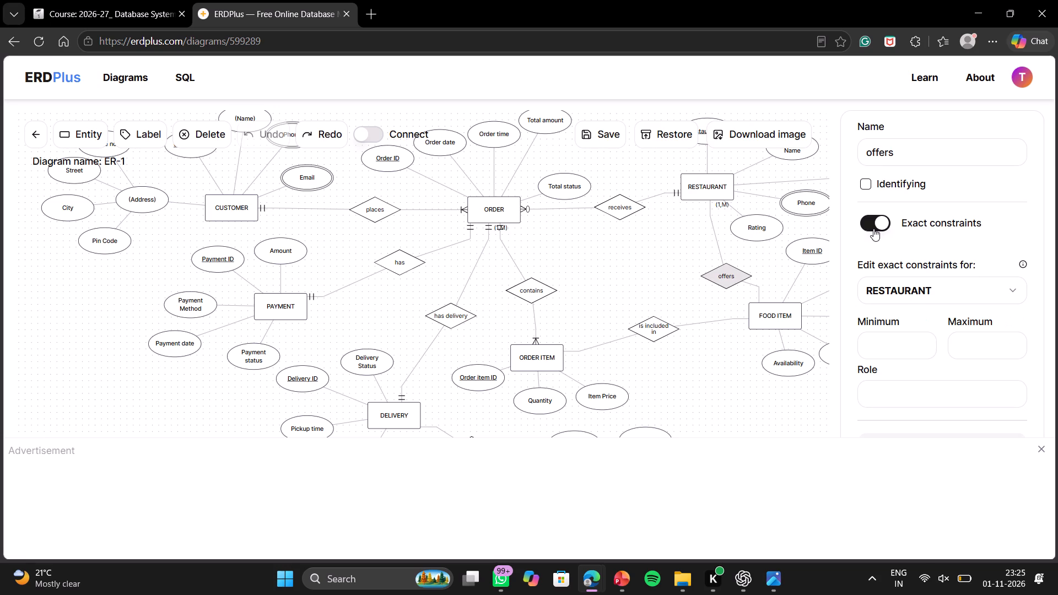
{"action": "left_click", "coordinate": [922, 290]}
{"action": "left_click", "coordinate": [920, 340]}
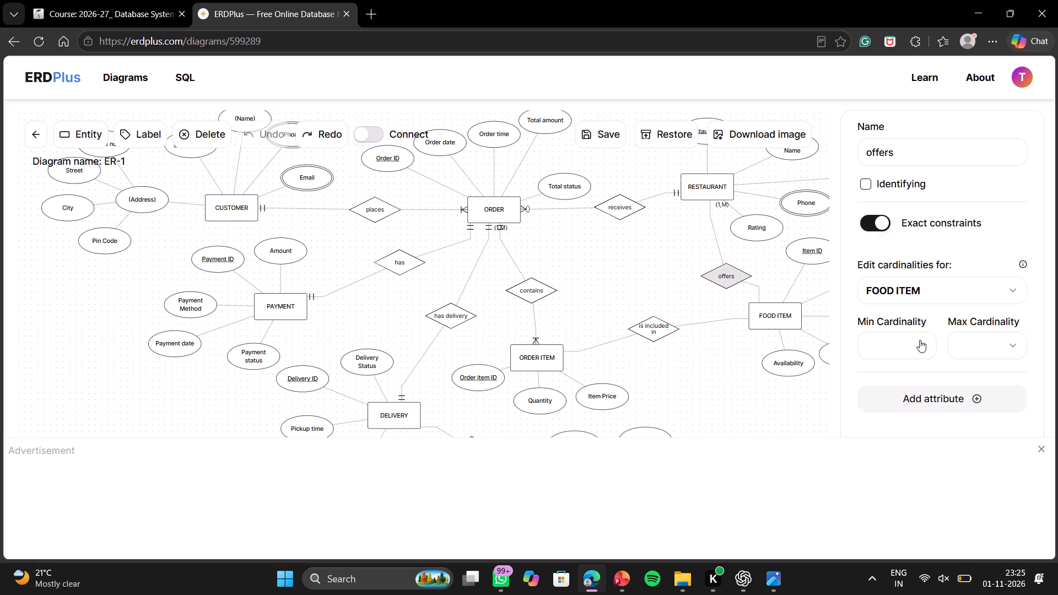
{"action": "left_click", "coordinate": [902, 339]}
{"action": "left_click", "coordinate": [882, 223]}
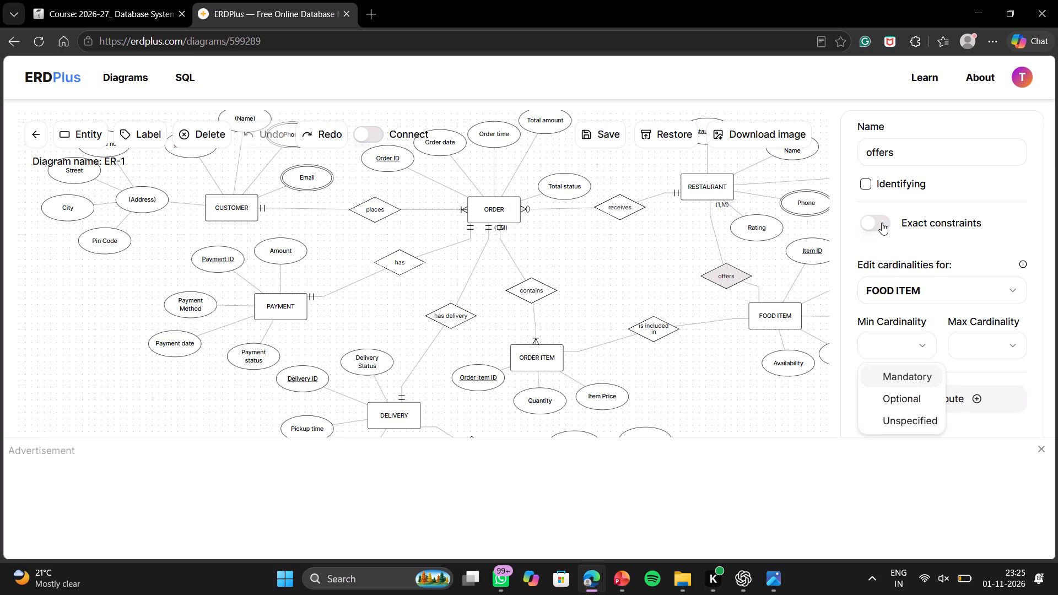
{"action": "left_click", "coordinate": [882, 223]}
{"action": "left_click", "coordinate": [885, 336]}
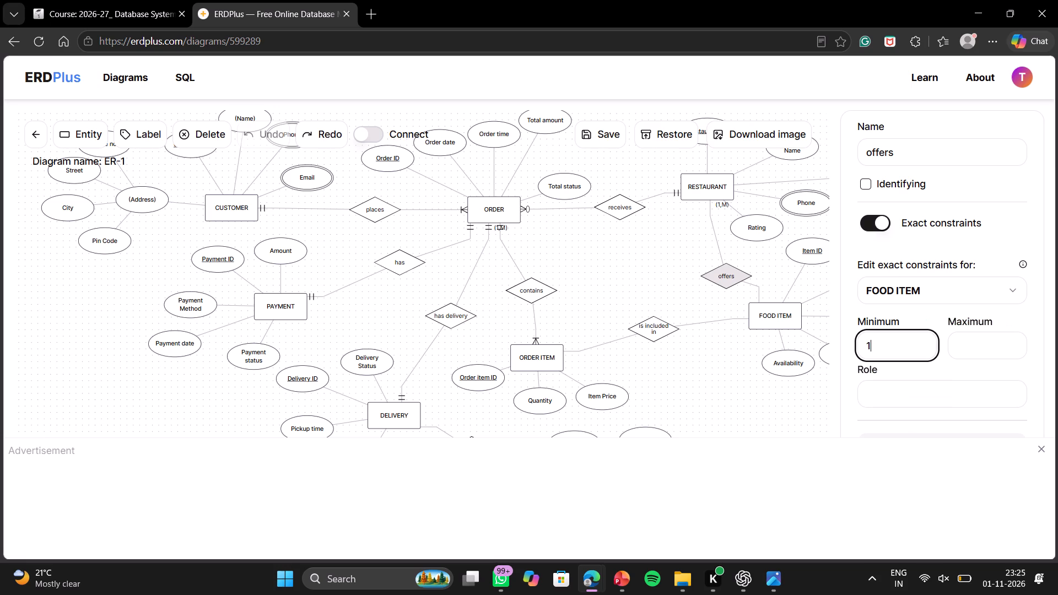
{"action": "key", "text": "BackSpace"}
{"action": "left_click", "coordinate": [634, 248]}
Clear the exact minimum and maximum for DELIVERY in the assigned to relationship, and deselect the relationship.
{"action": "left_click_drag", "start_coordinate": [634, 248], "coordinate": [715, 177]}
{"action": "left_click_drag", "start_coordinate": [706, 211], "coordinate": [766, 84]}
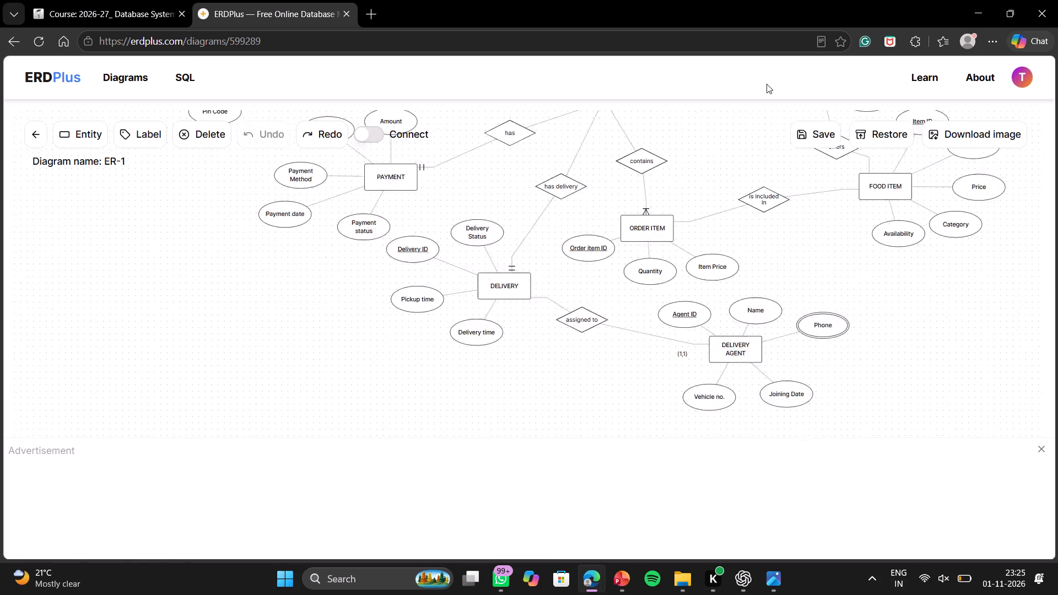
{"action": "left_click_drag", "start_coordinate": [766, 84], "coordinate": [728, 80]}
{"action": "left_click", "coordinate": [574, 251]}
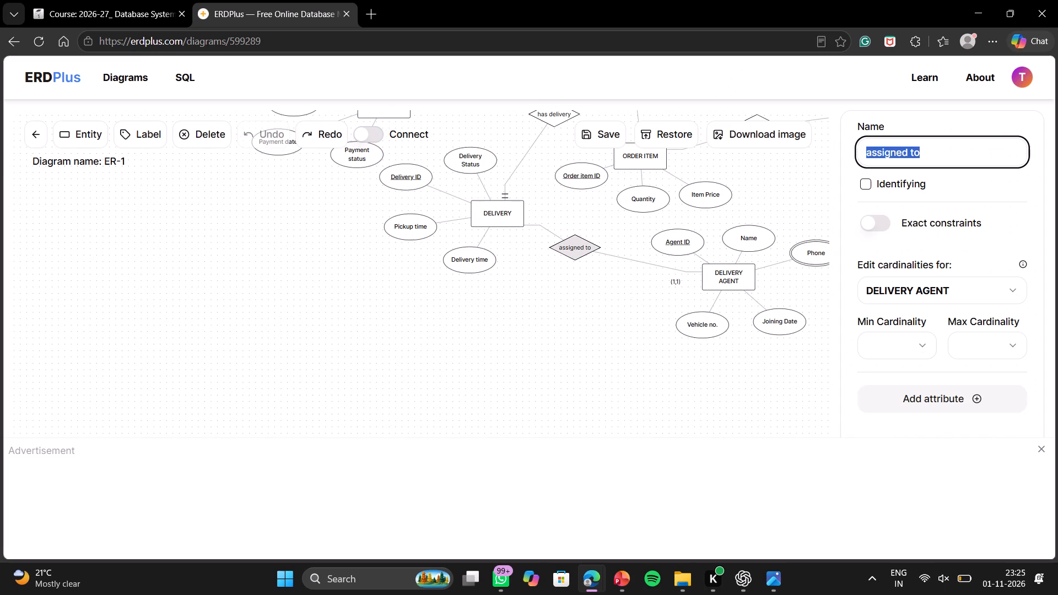
{"action": "left_click", "coordinate": [900, 285]}
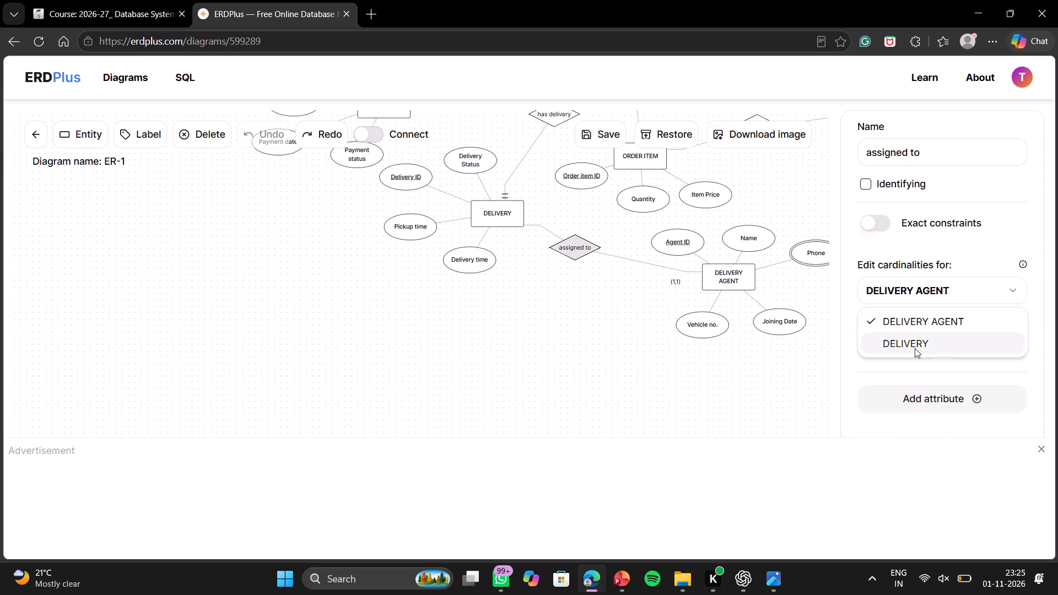
{"action": "left_click", "coordinate": [915, 348]}
{"action": "left_click", "coordinate": [877, 219]}
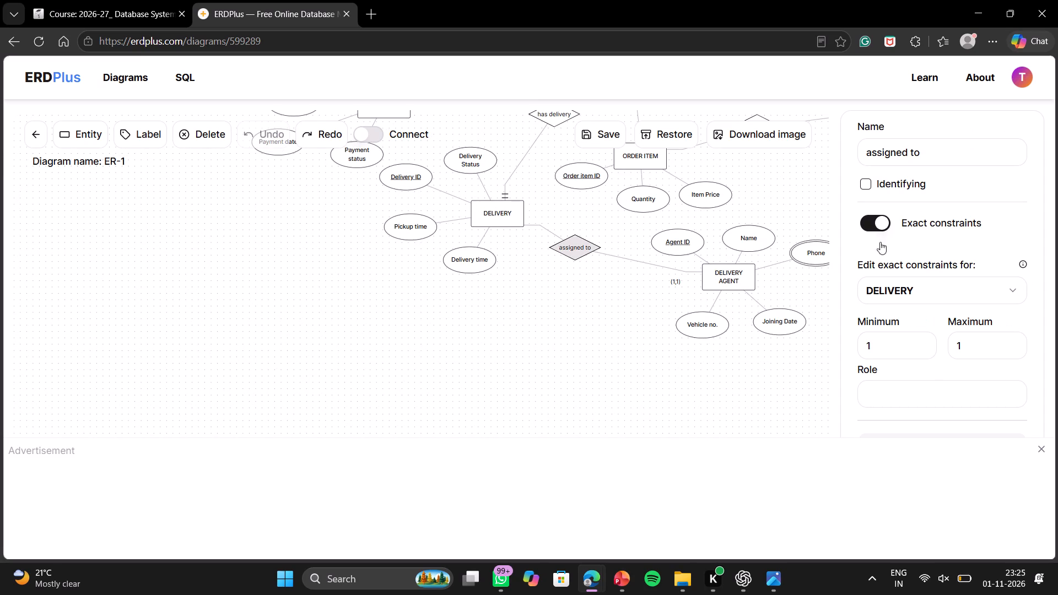
{"action": "left_click", "coordinate": [896, 353]}
{"action": "key", "text": "BackSpace"}
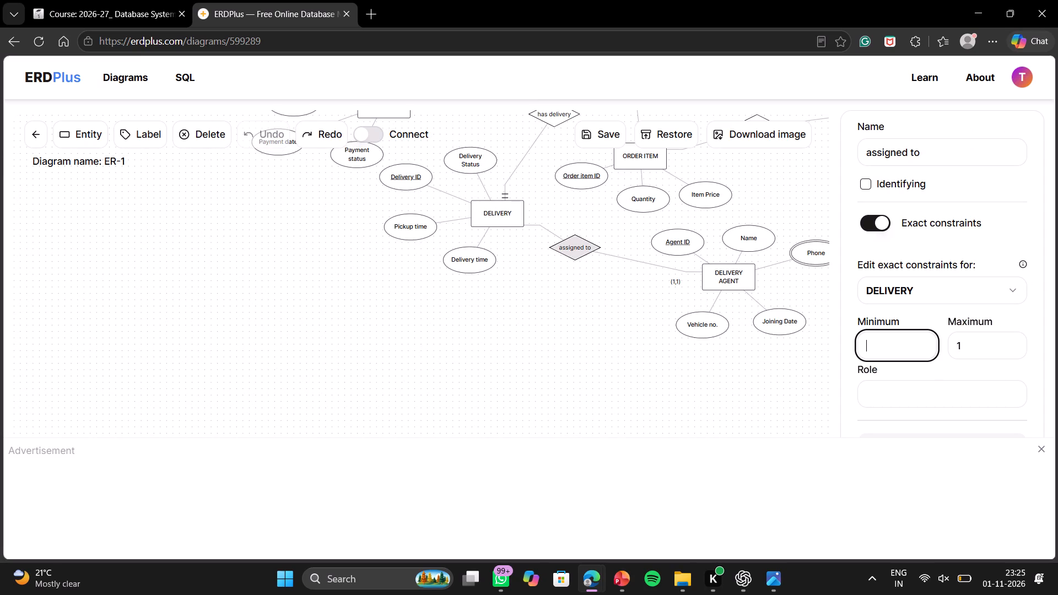
{"action": "left_click", "coordinate": [1012, 345]}
{"action": "key", "text": "BackSpace"}
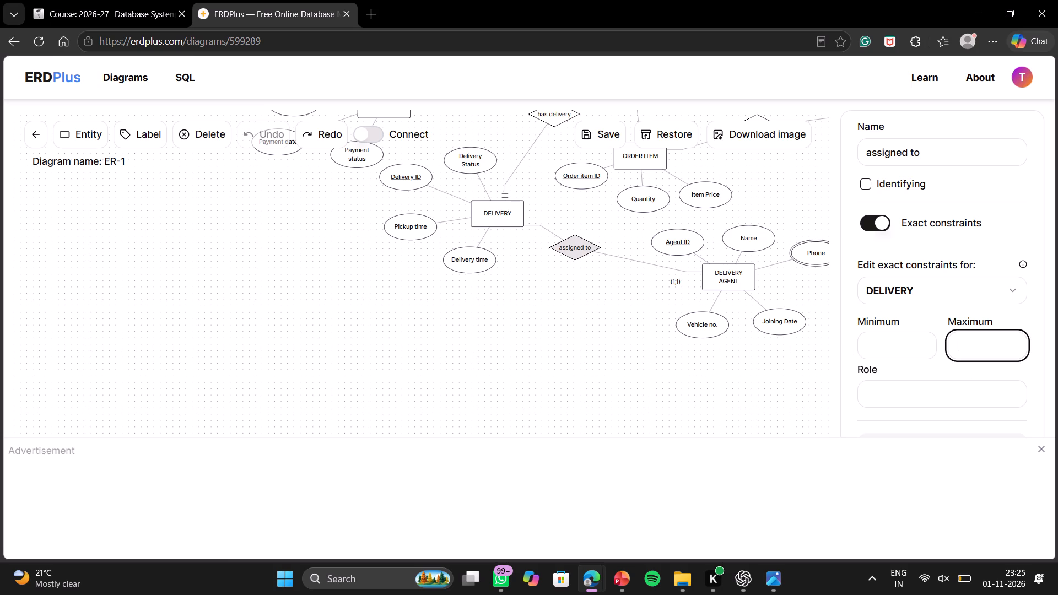
{"action": "left_click", "coordinate": [697, 388]}
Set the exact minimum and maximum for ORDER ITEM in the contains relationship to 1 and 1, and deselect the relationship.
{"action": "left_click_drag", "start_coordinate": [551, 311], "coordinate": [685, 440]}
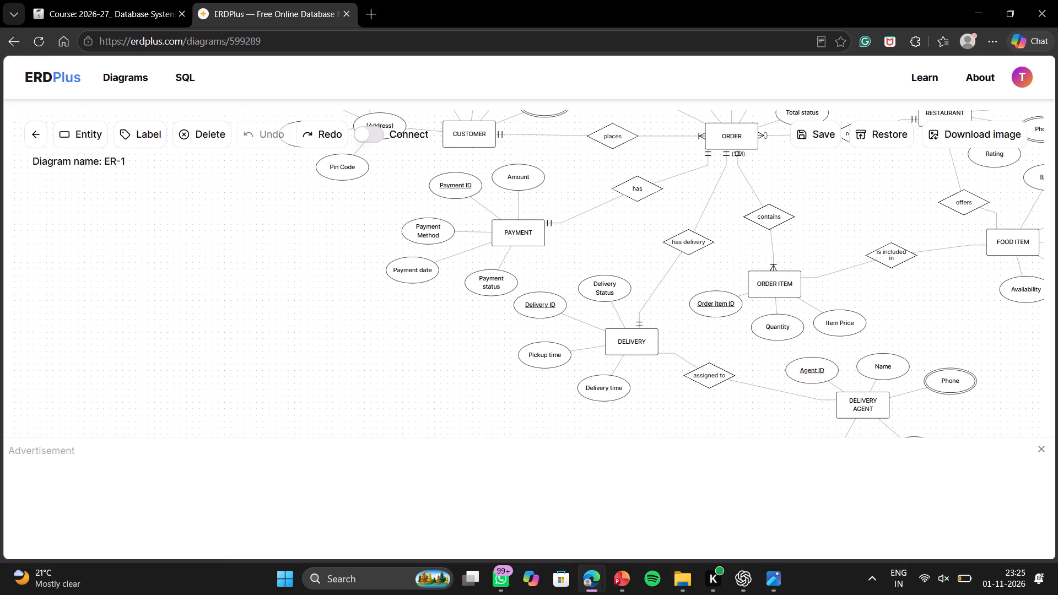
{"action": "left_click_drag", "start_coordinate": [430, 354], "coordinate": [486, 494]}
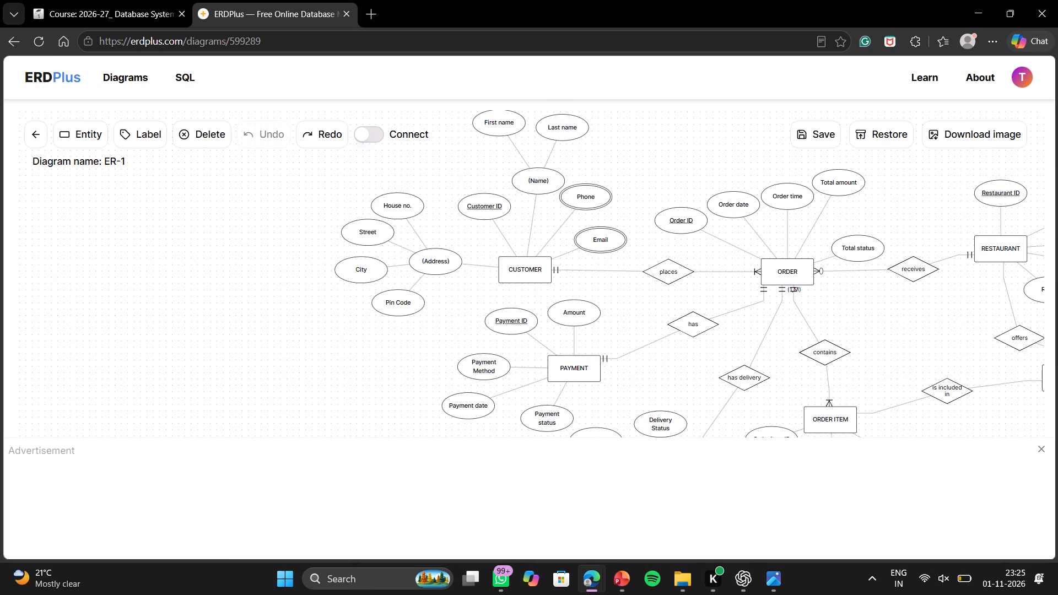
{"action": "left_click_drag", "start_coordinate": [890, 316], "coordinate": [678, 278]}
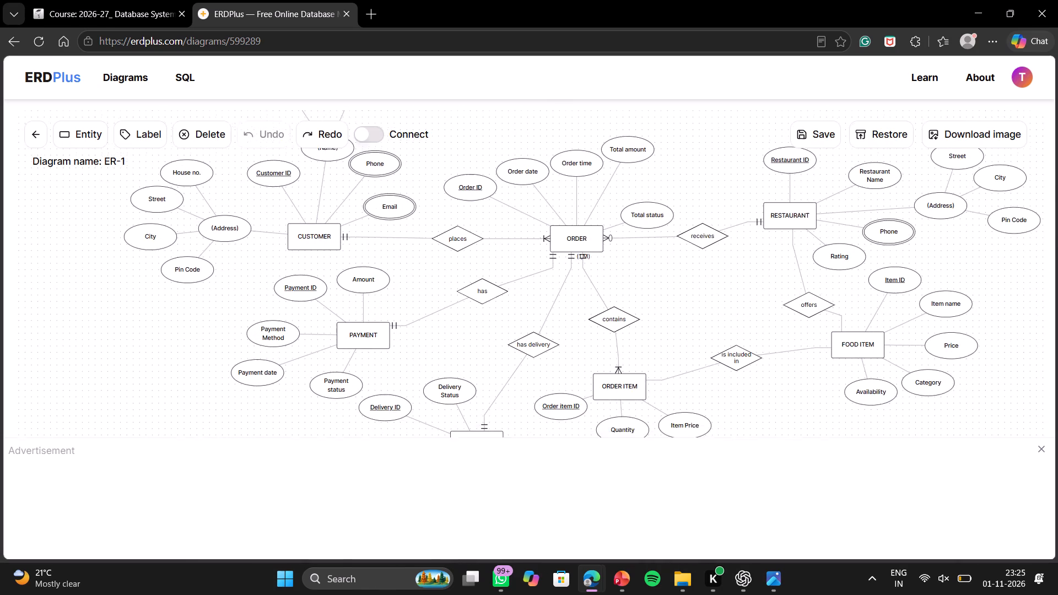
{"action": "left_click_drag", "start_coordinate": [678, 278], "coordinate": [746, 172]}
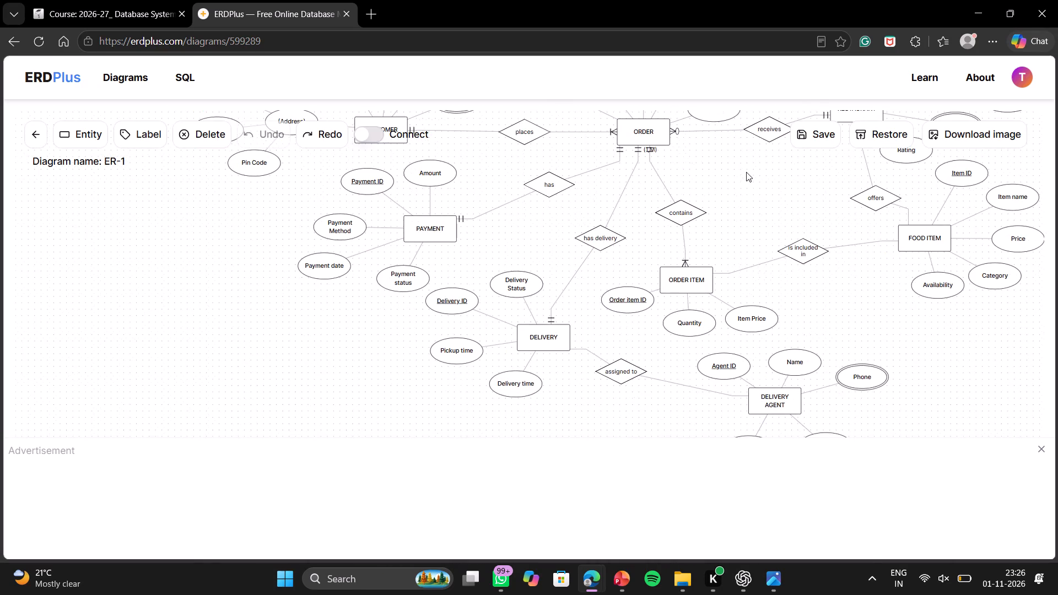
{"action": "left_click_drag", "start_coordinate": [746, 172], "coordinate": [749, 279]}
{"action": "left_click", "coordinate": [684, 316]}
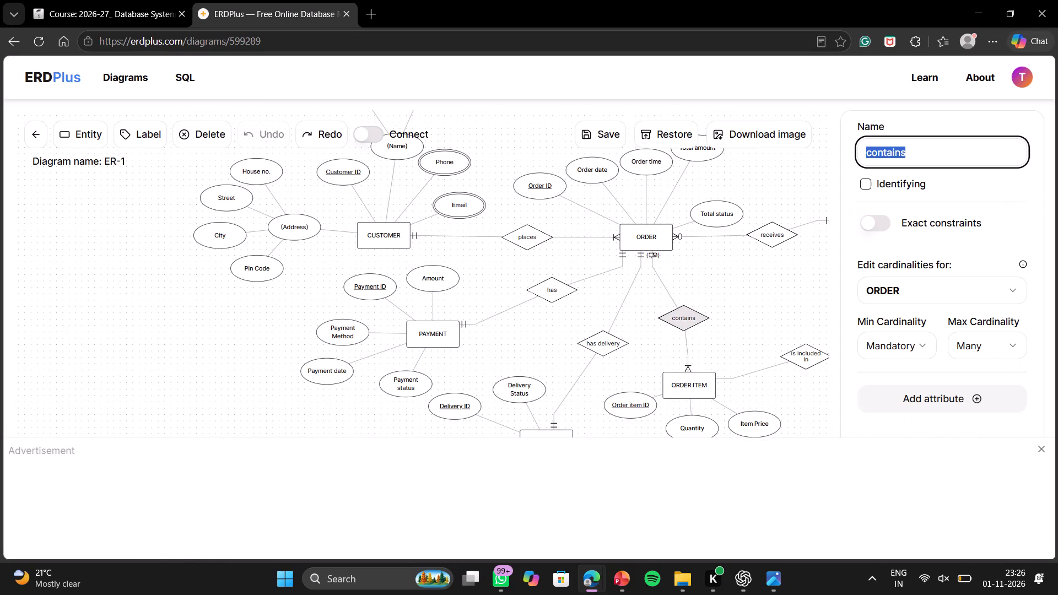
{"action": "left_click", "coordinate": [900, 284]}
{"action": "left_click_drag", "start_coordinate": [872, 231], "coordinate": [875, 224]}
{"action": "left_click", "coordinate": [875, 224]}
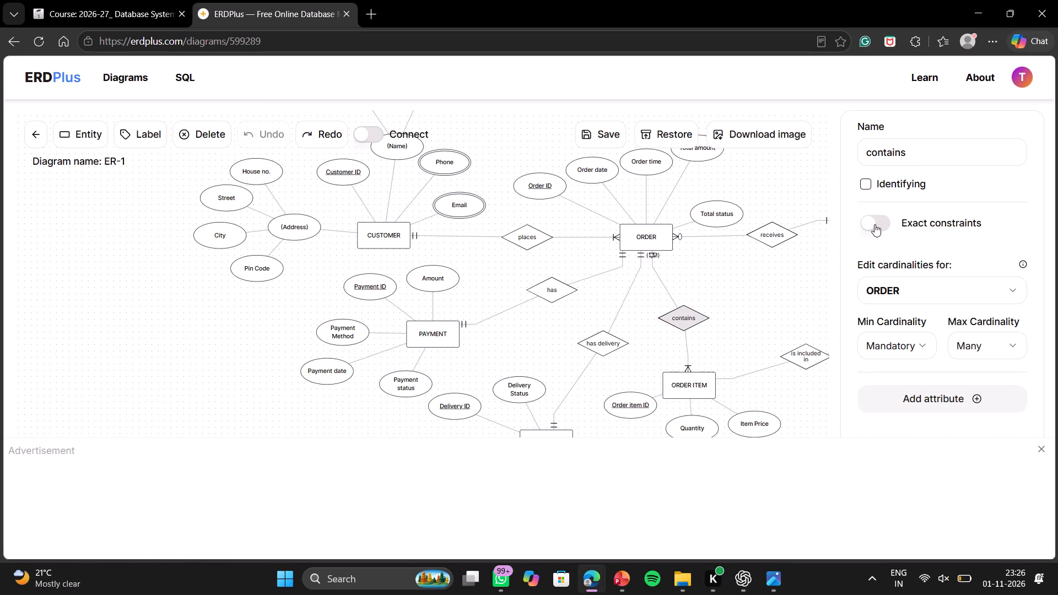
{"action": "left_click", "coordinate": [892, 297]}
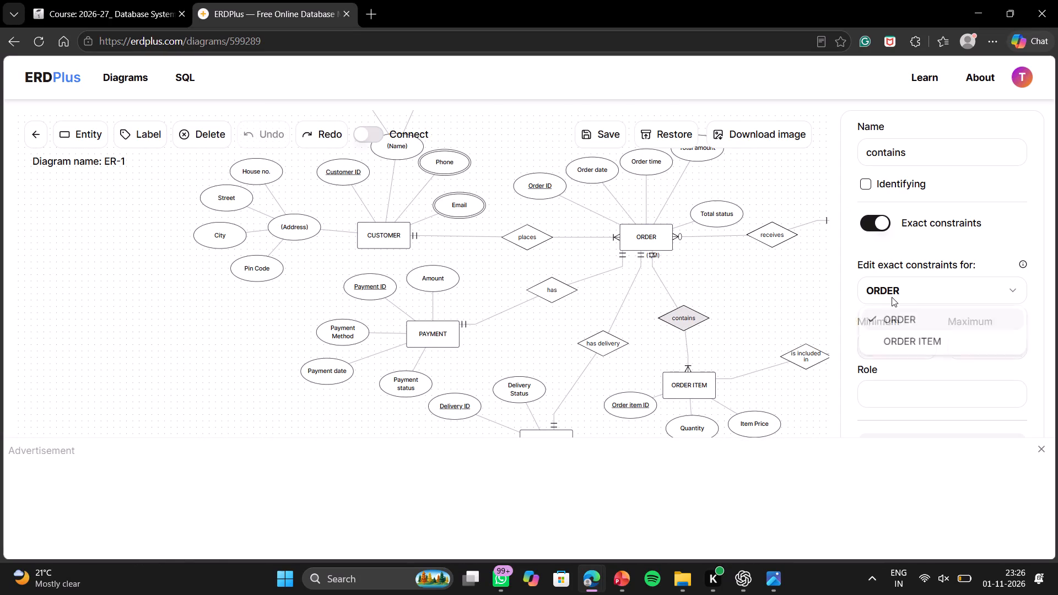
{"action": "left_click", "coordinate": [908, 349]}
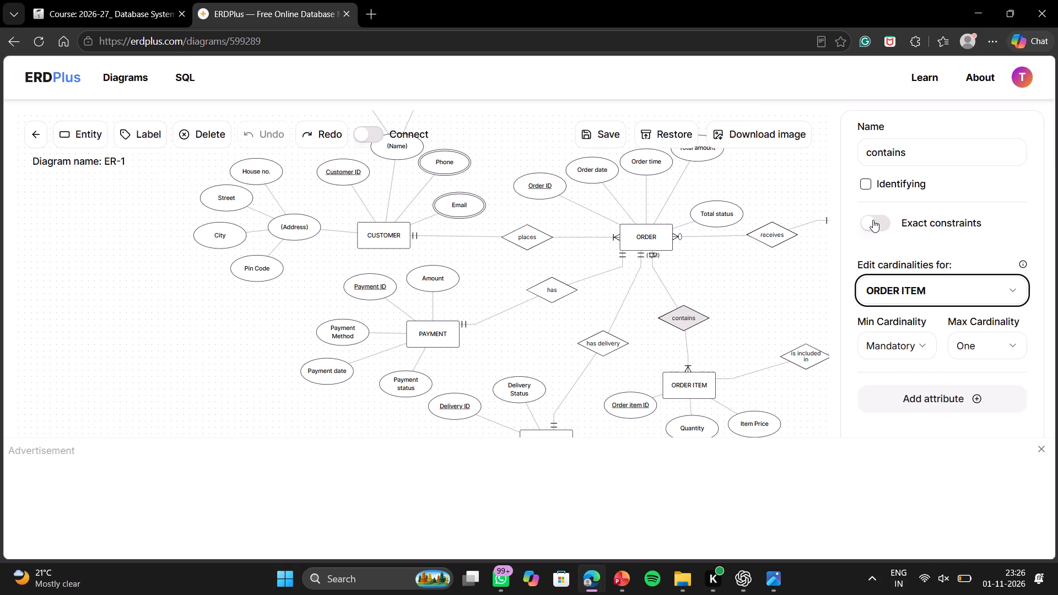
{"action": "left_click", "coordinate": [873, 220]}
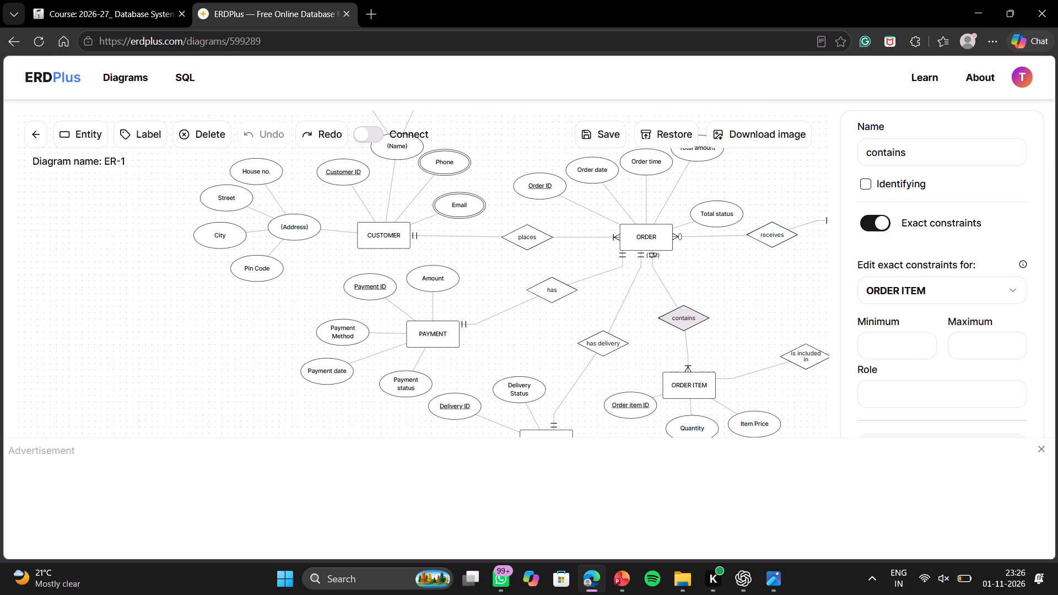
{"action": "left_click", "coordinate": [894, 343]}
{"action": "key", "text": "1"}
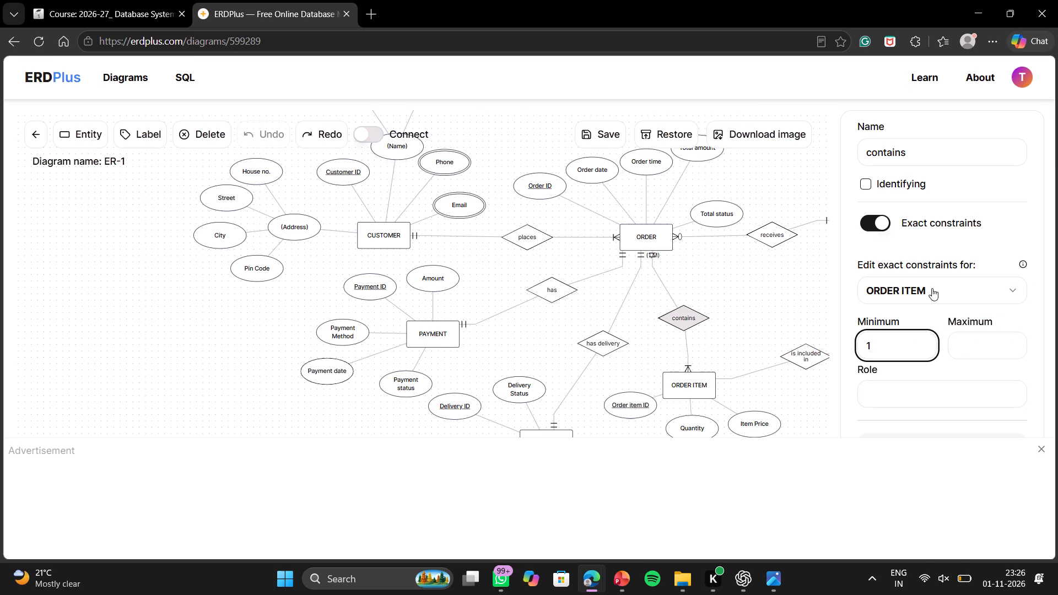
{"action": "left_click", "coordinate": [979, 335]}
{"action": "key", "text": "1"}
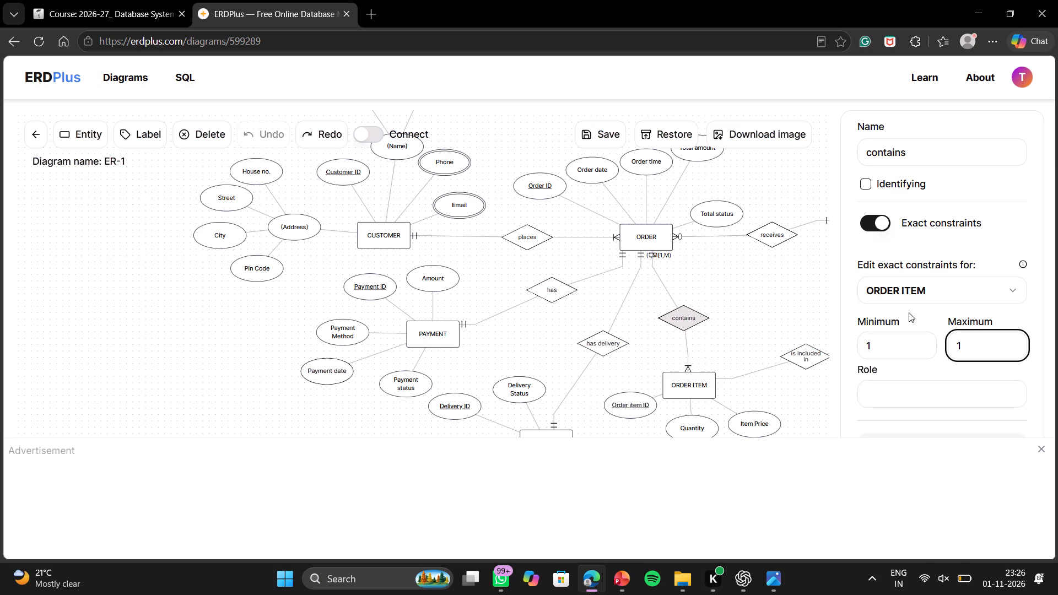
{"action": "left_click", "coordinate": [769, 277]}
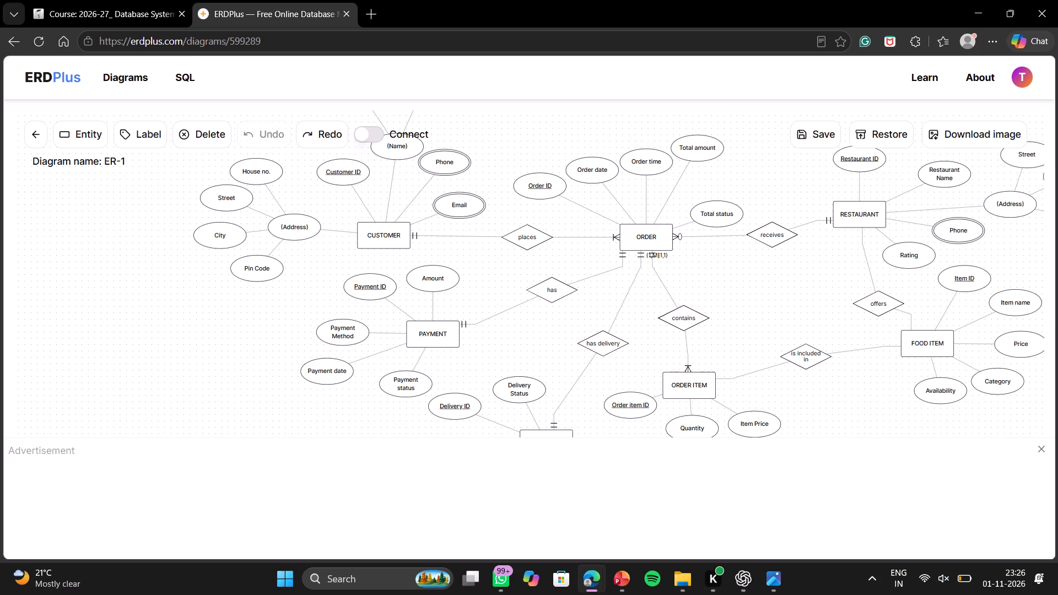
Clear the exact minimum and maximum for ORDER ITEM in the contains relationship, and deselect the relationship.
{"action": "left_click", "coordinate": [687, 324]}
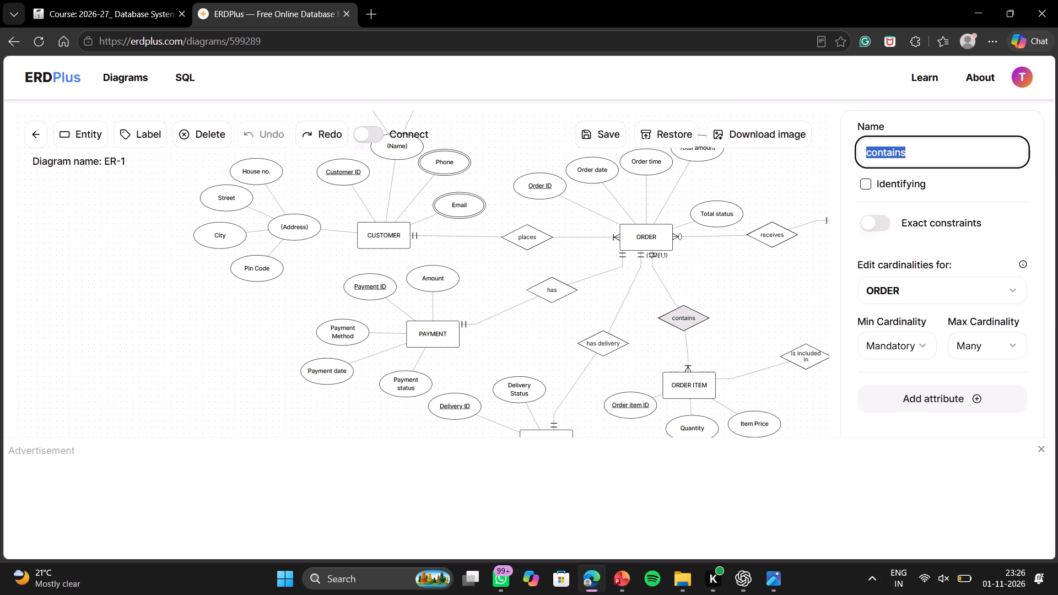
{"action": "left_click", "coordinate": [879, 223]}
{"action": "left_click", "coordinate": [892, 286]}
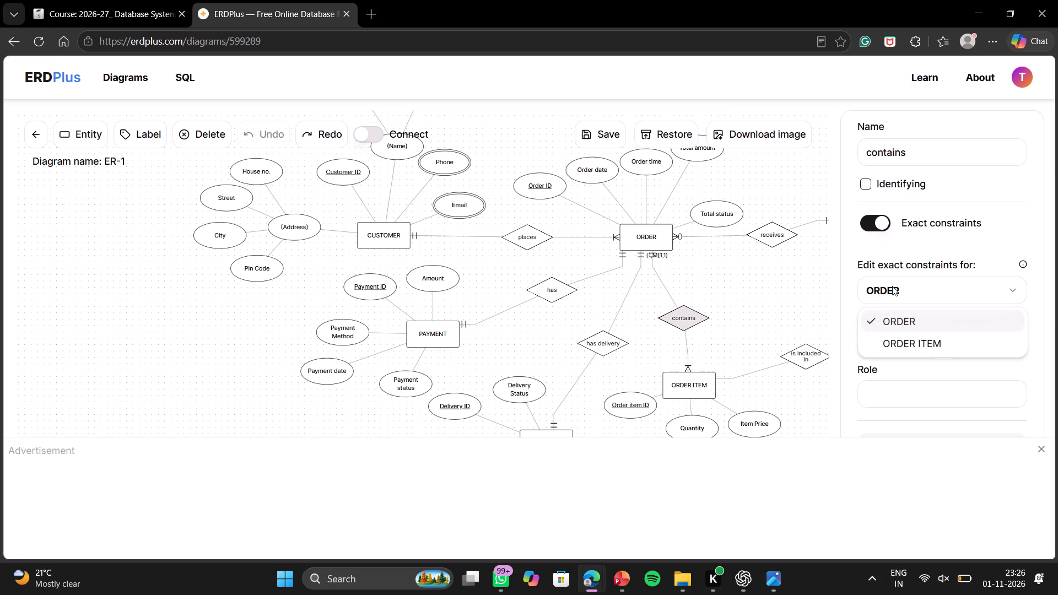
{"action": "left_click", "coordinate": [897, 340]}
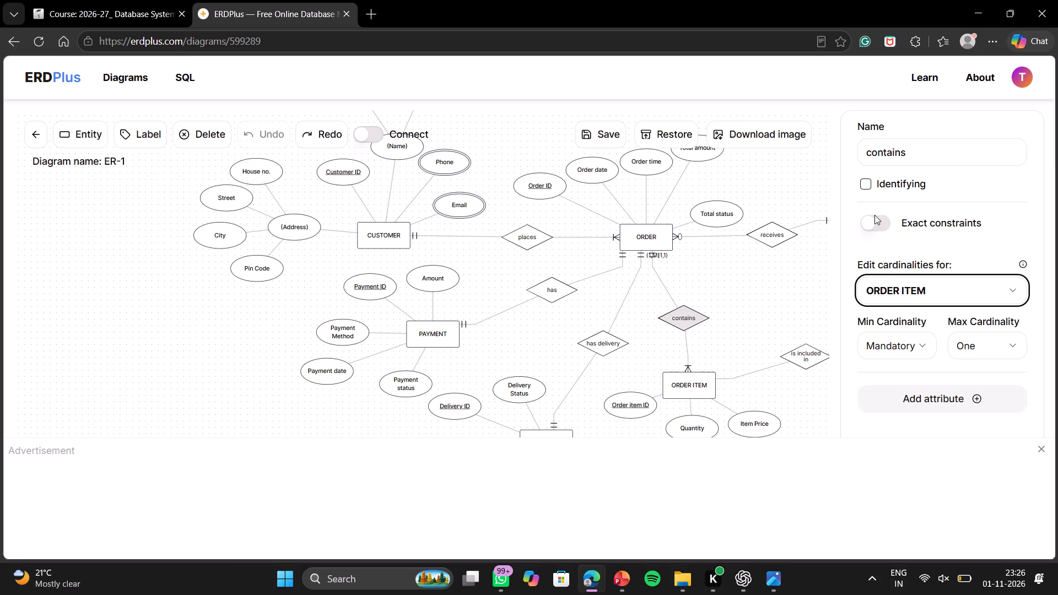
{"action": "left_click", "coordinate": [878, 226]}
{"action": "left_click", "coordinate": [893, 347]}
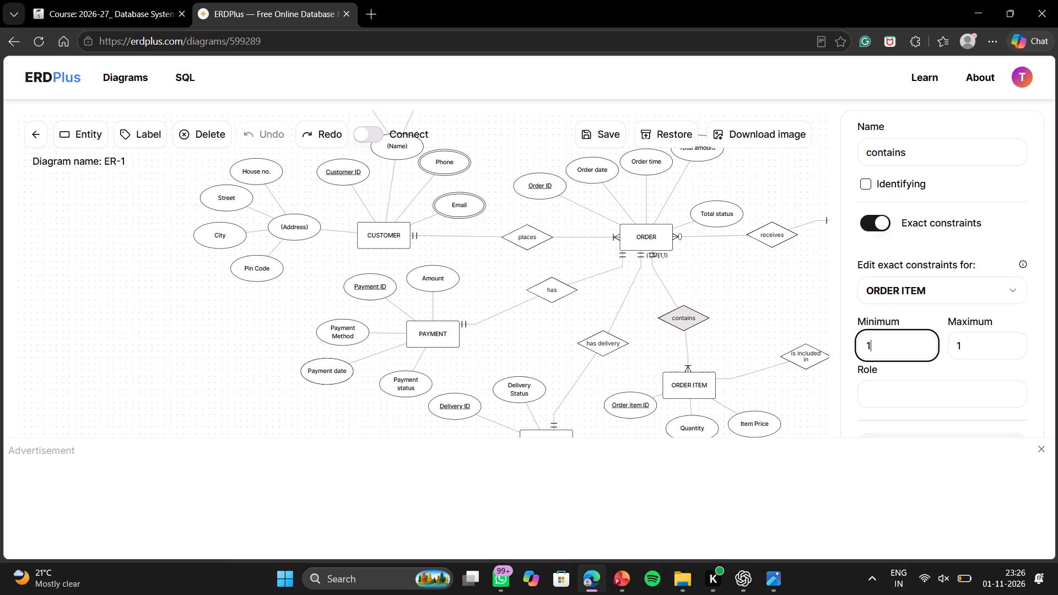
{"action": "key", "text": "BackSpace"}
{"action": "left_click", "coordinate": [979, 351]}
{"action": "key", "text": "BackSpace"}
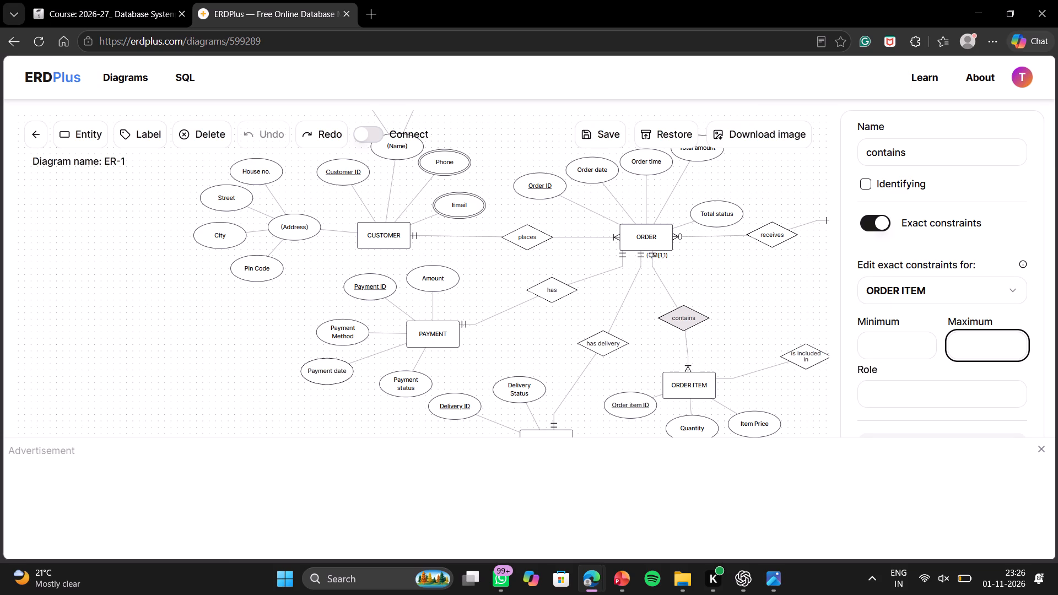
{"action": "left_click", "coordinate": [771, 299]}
Clear the exact minimum for DELIVERY in the has delivery relationship, and deselect the relationship.
{"action": "left_click", "coordinate": [604, 346]}
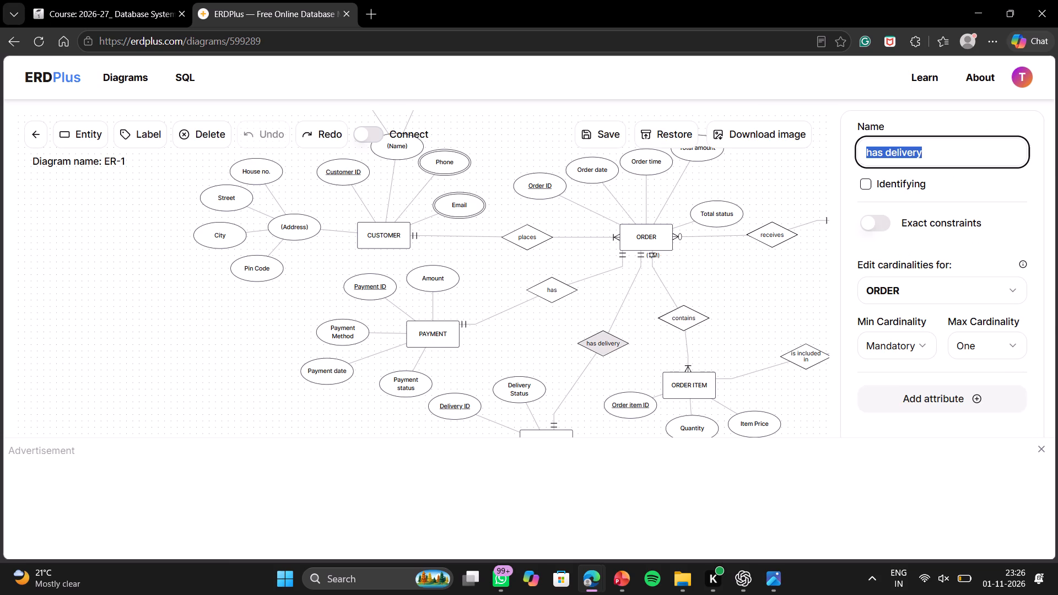
{"action": "left_click", "coordinate": [866, 217]}
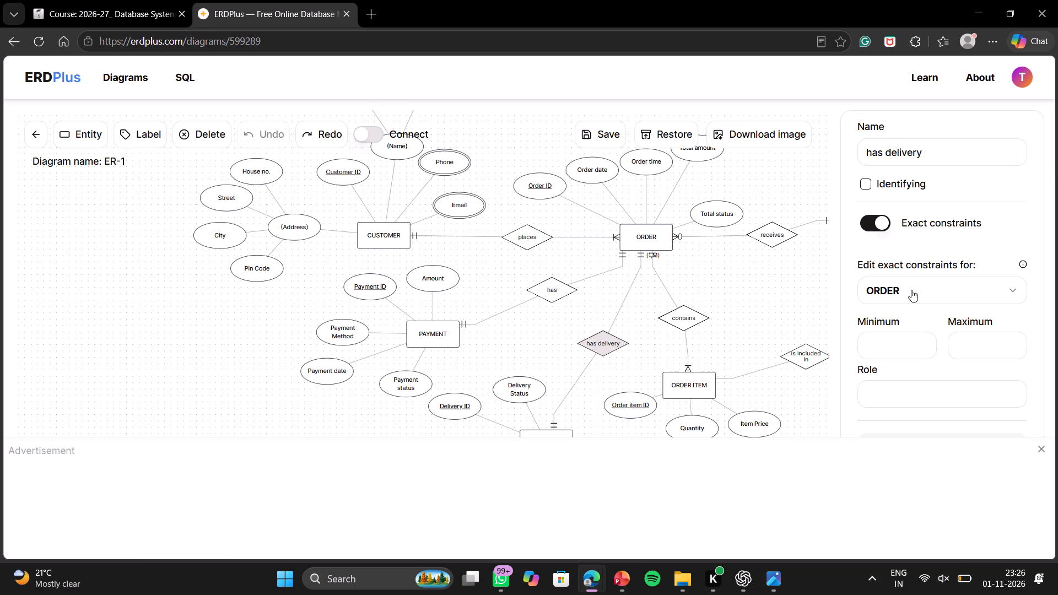
{"action": "left_click", "coordinate": [913, 294]}
{"action": "left_click", "coordinate": [924, 341]}
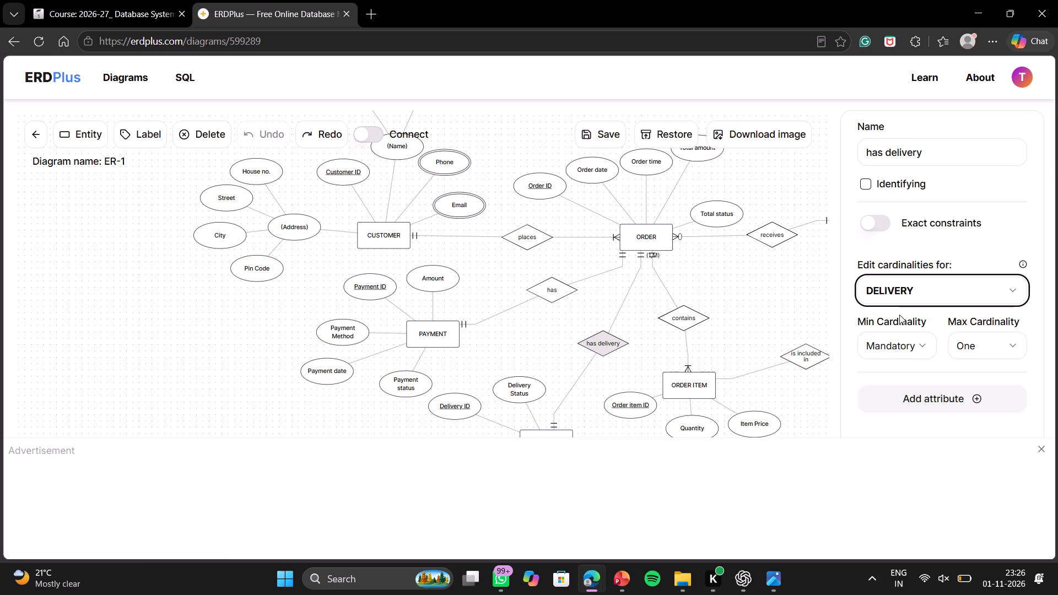
{"action": "double_click", "coordinate": [868, 217]}
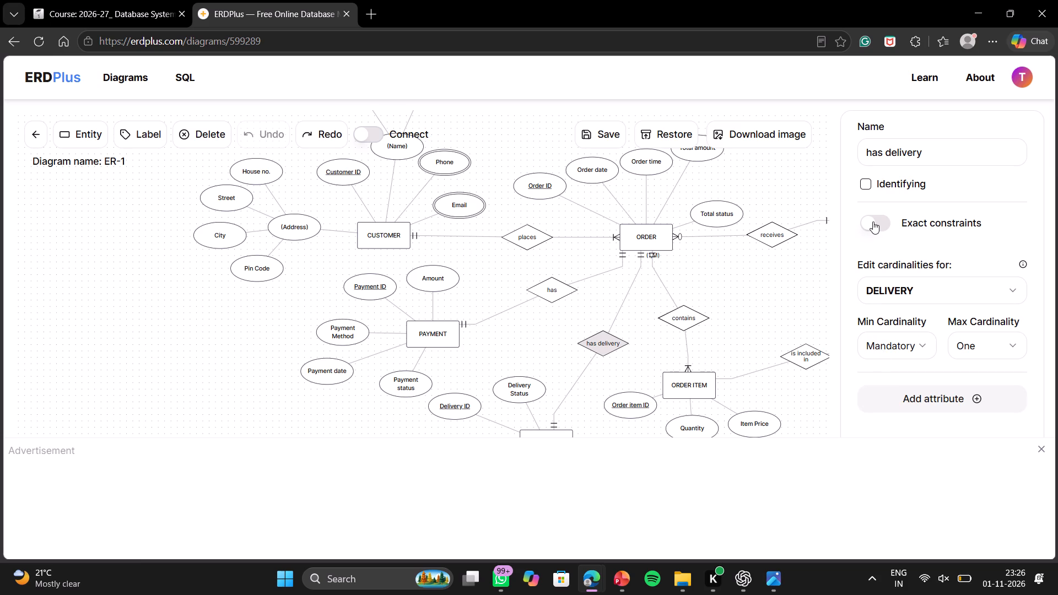
{"action": "left_click", "coordinate": [873, 221]}
{"action": "left_click", "coordinate": [879, 360]}
{"action": "left_click", "coordinate": [886, 354]}
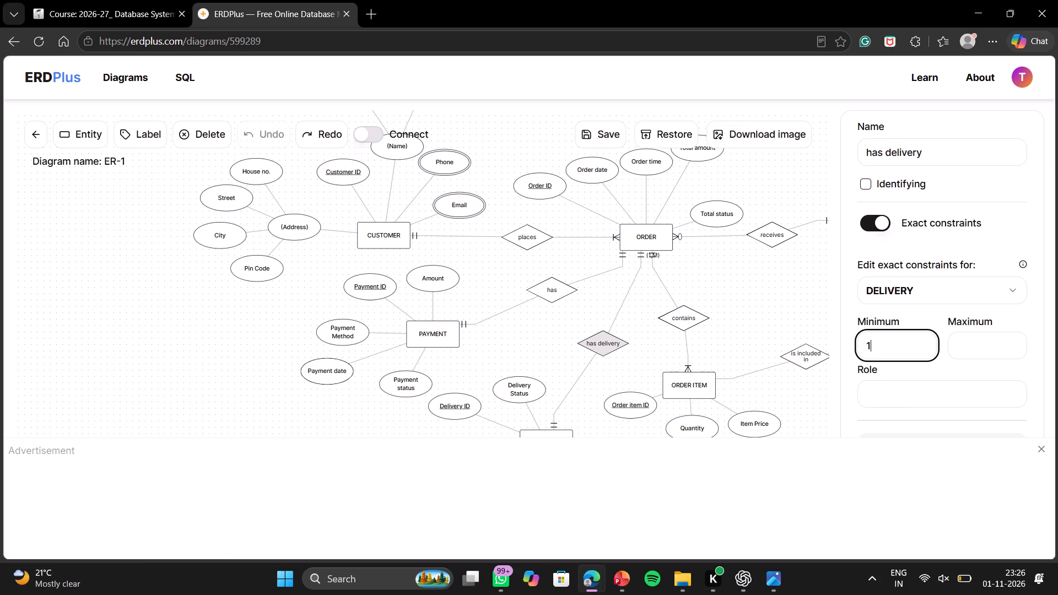
{"action": "key", "text": "BackSpace"}
{"action": "left_click", "coordinate": [803, 306]}
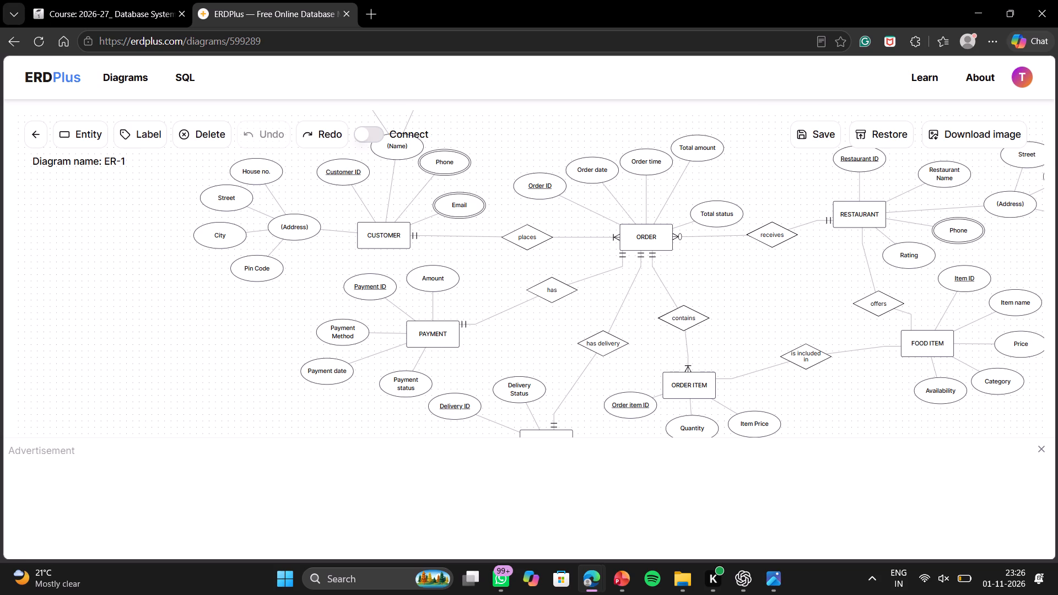
Examine the cardinality markings across the whole diagram for leftover labels, closing the advertisement that covers its lower part.
{"action": "left_click_drag", "start_coordinate": [768, 297], "coordinate": [706, 315]}
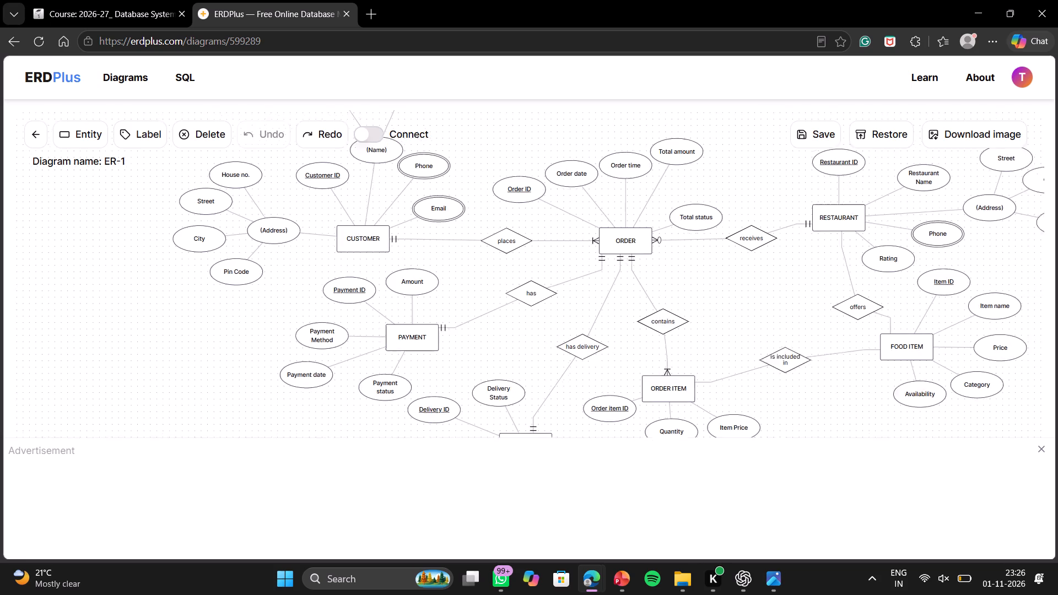
{"action": "left_click_drag", "start_coordinate": [706, 315], "coordinate": [814, 343]}
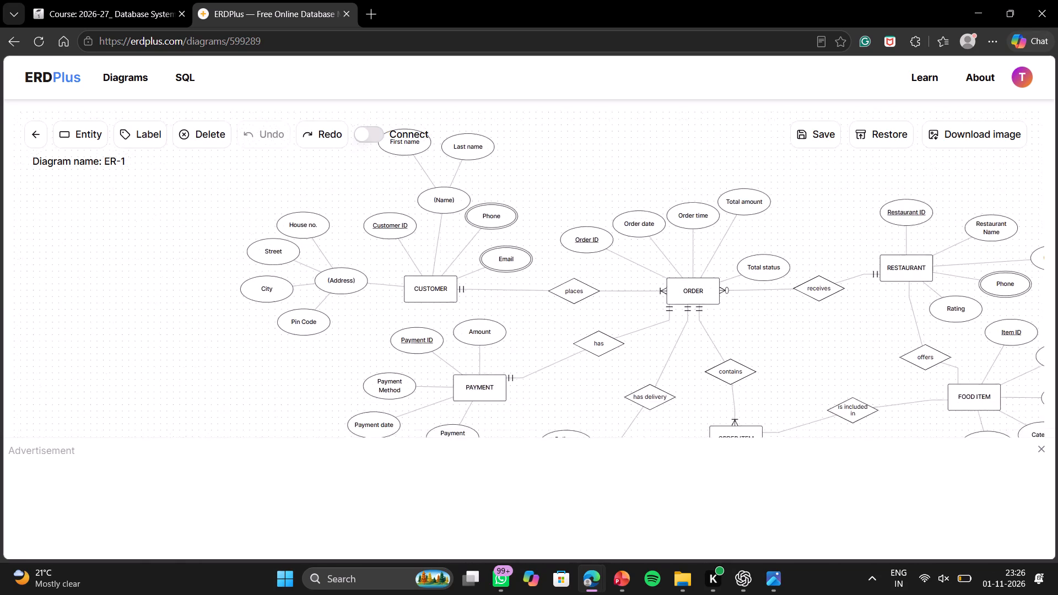
{"action": "left_click_drag", "start_coordinate": [814, 343], "coordinate": [647, 289]}
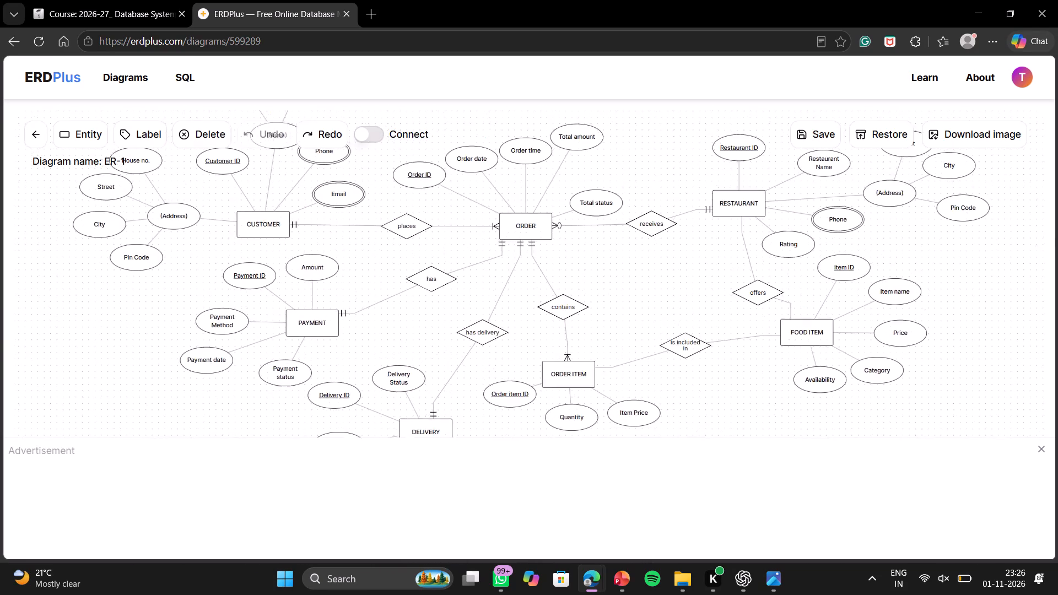
{"action": "left_click_drag", "start_coordinate": [647, 289], "coordinate": [670, 304]}
{"action": "left_click", "coordinate": [1035, 446]}
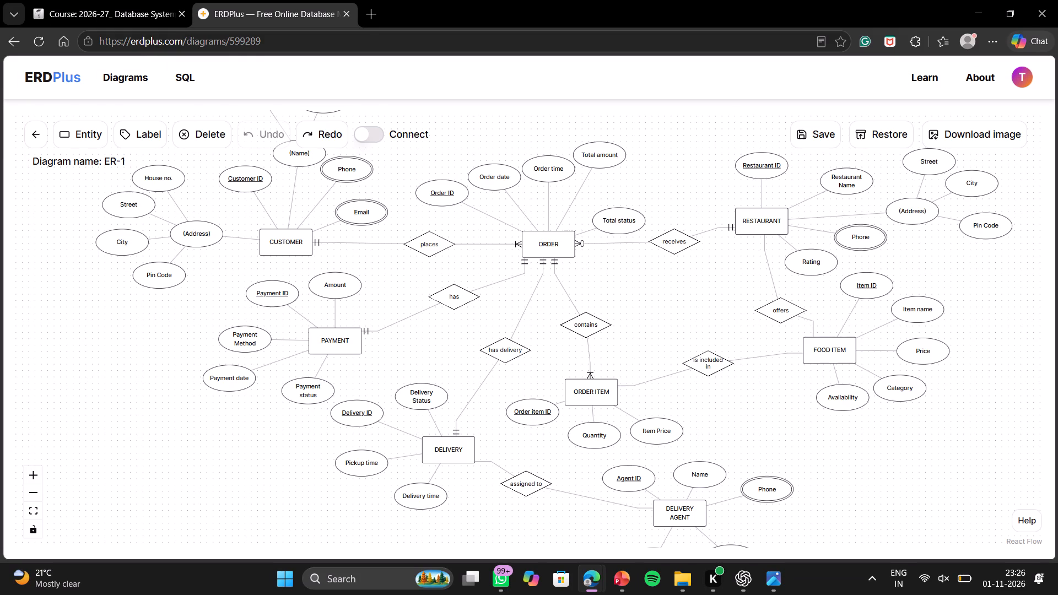
{"action": "left_click_drag", "start_coordinate": [697, 301], "coordinate": [779, 333]}
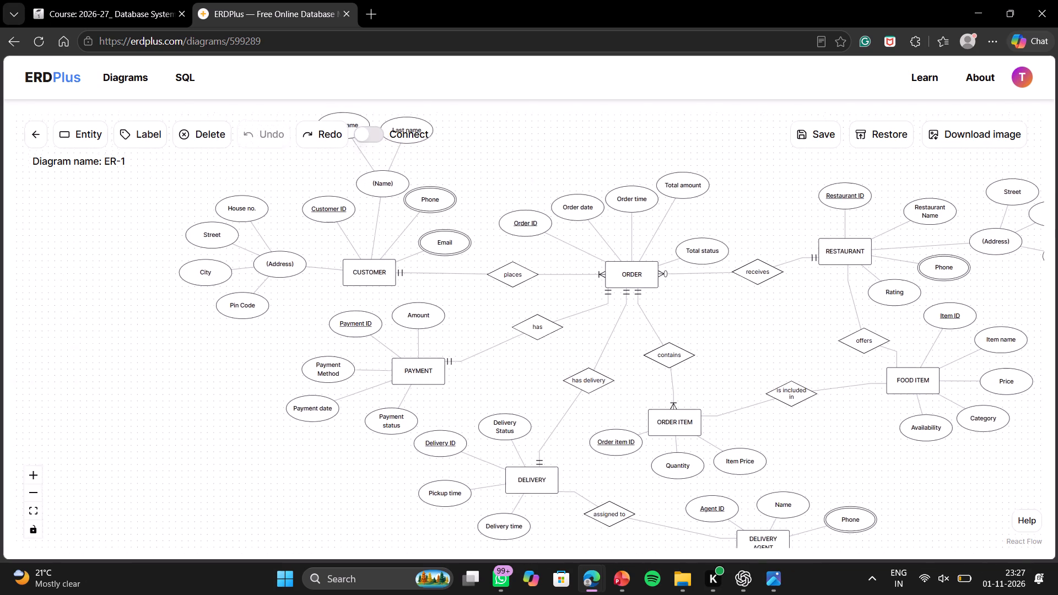
{"action": "left_click_drag", "start_coordinate": [779, 333], "coordinate": [780, 326]}
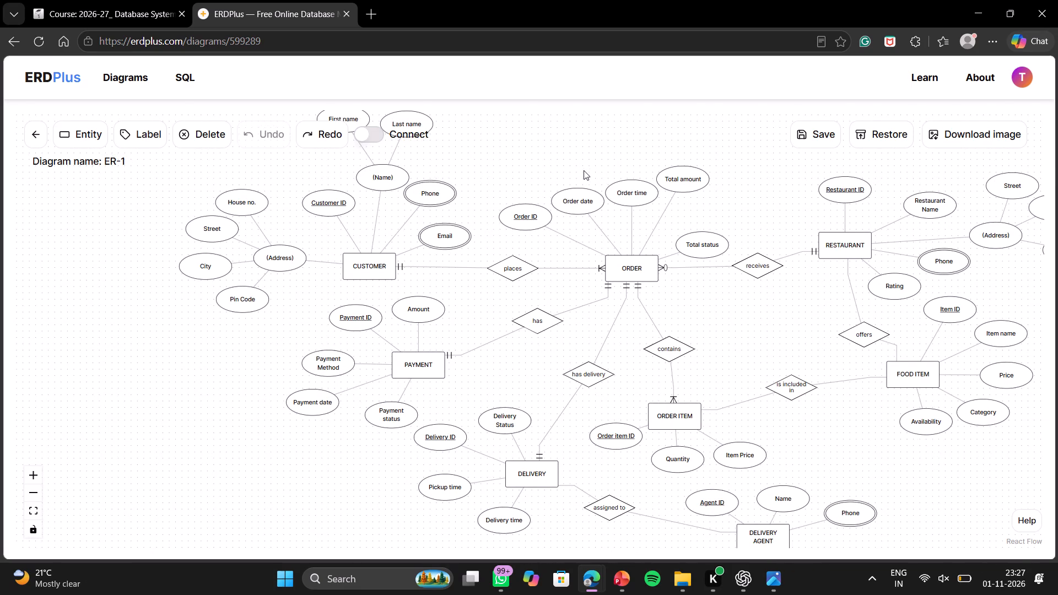
{"action": "left_click_drag", "start_coordinate": [774, 330], "coordinate": [799, 338]}
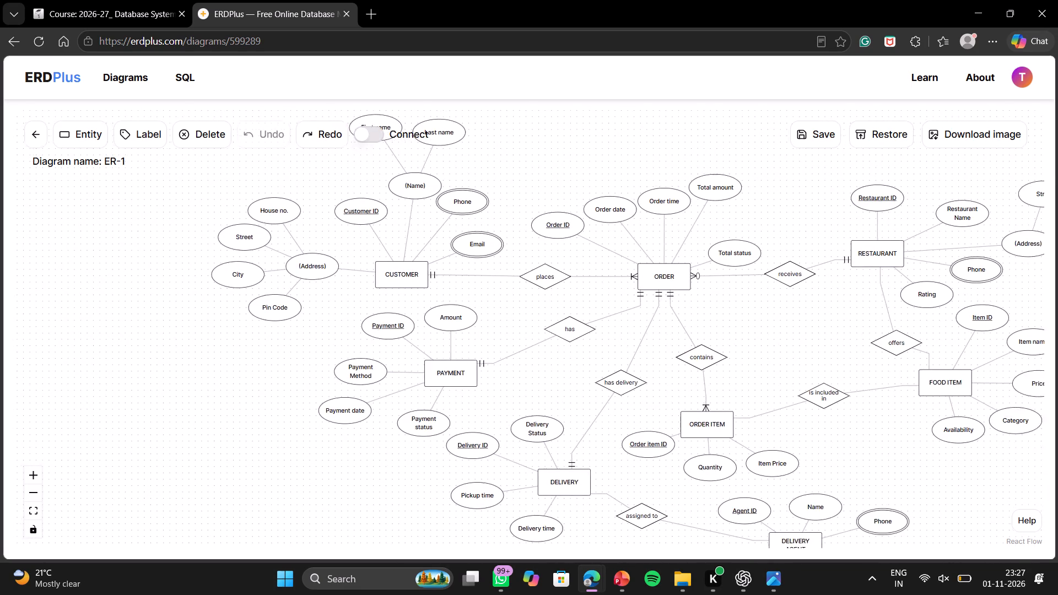
{"action": "left_click_drag", "start_coordinate": [799, 338], "coordinate": [714, 339]}
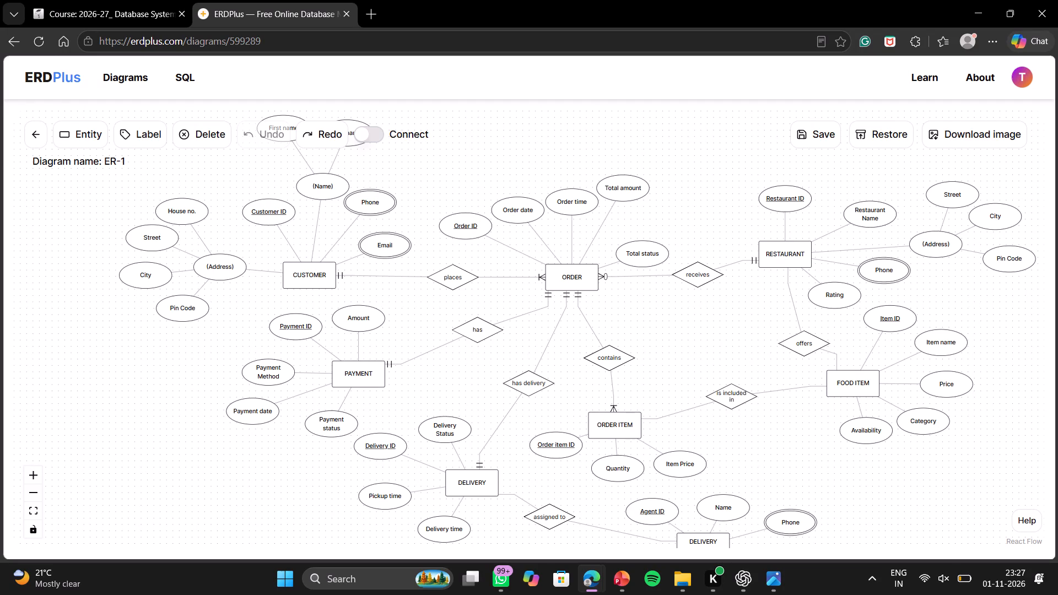
Examine the minimum and maximum cardinalities of CUSTOMER and ORDER in the places relationship.
{"action": "left_click", "coordinate": [457, 281]}
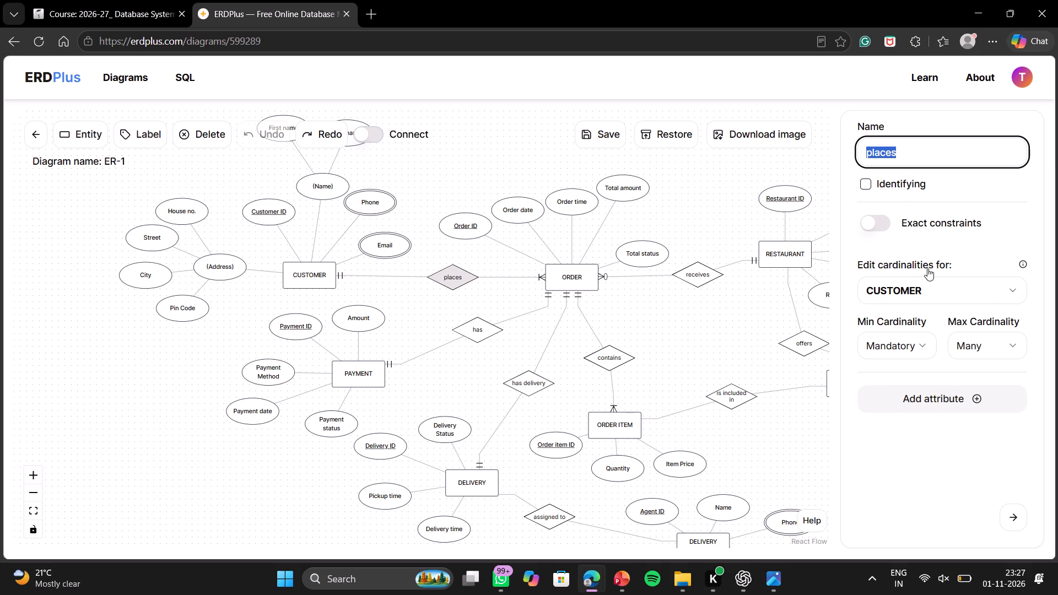
{"action": "left_click", "coordinate": [929, 287]}
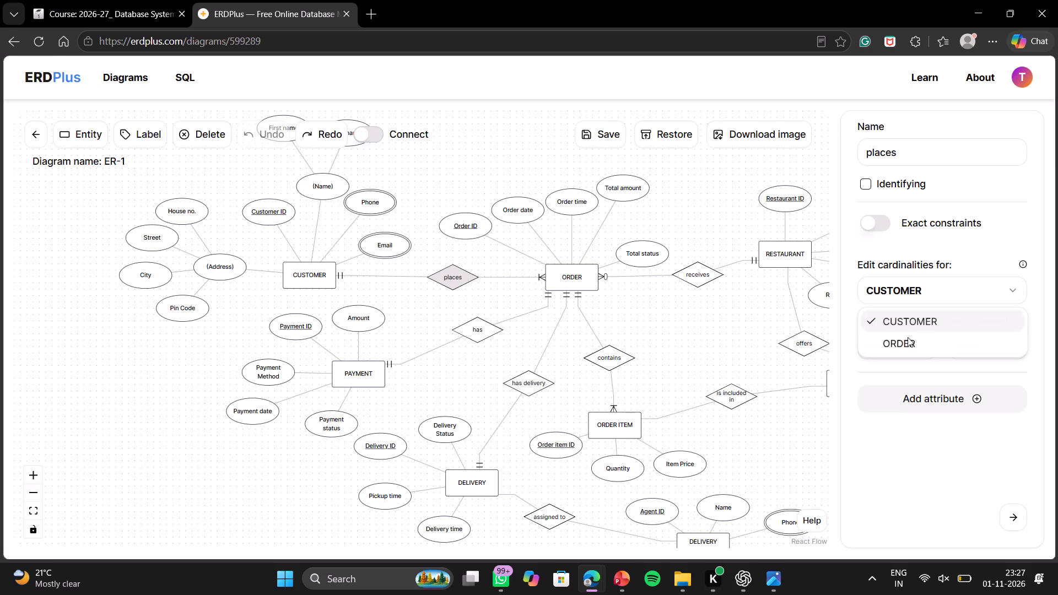
{"action": "left_click", "coordinate": [908, 337]}
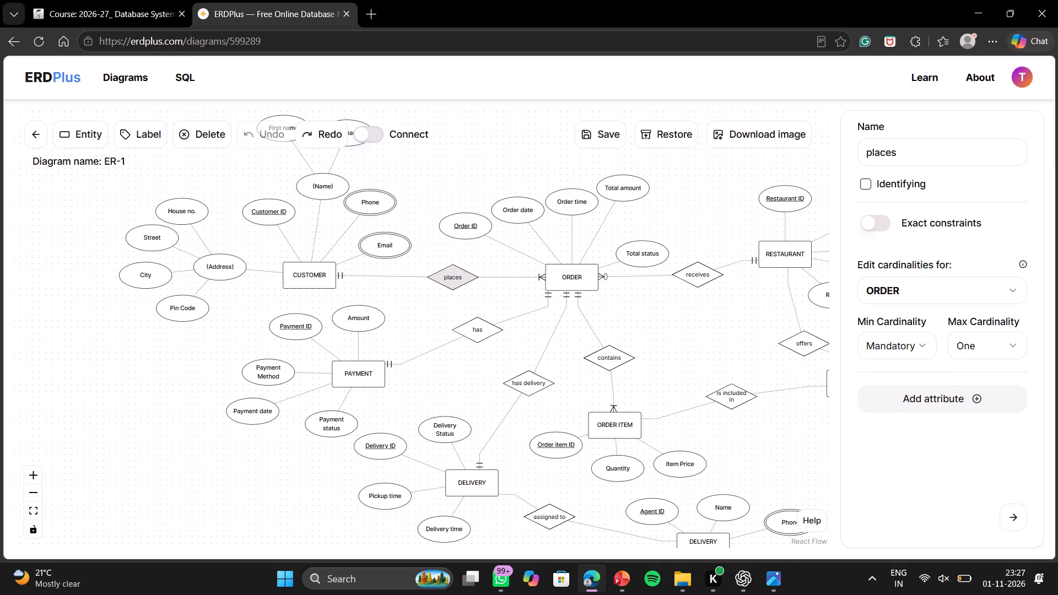
Examine the minimum and maximum cardinalities of both entities in the receives relationship and in the has relationship between ORDER and PAYMENT.
{"action": "left_click", "coordinate": [710, 284]}
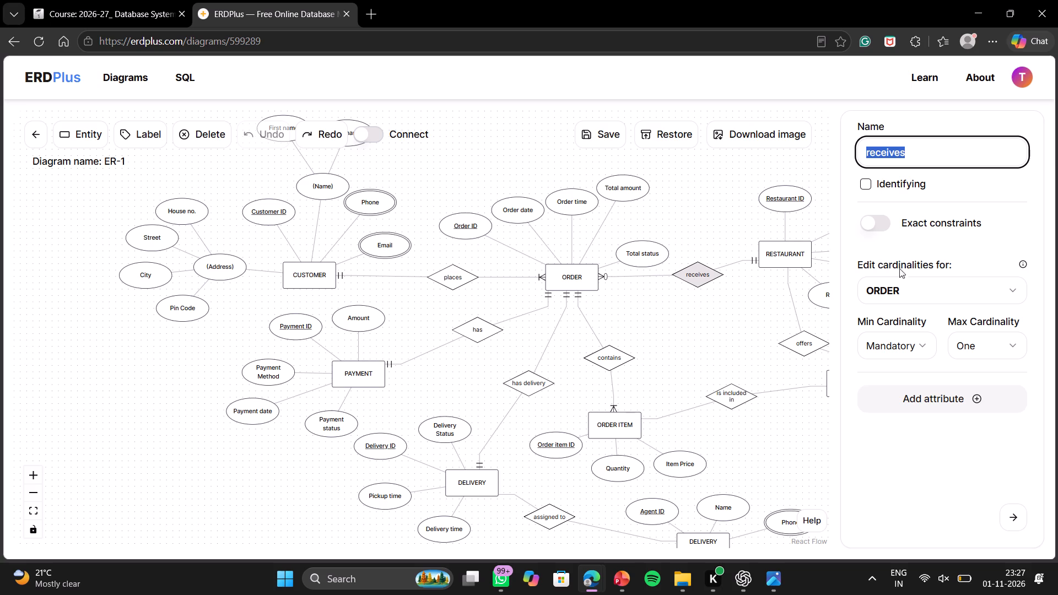
{"action": "left_click", "coordinate": [905, 286]}
{"action": "left_click", "coordinate": [905, 286]}
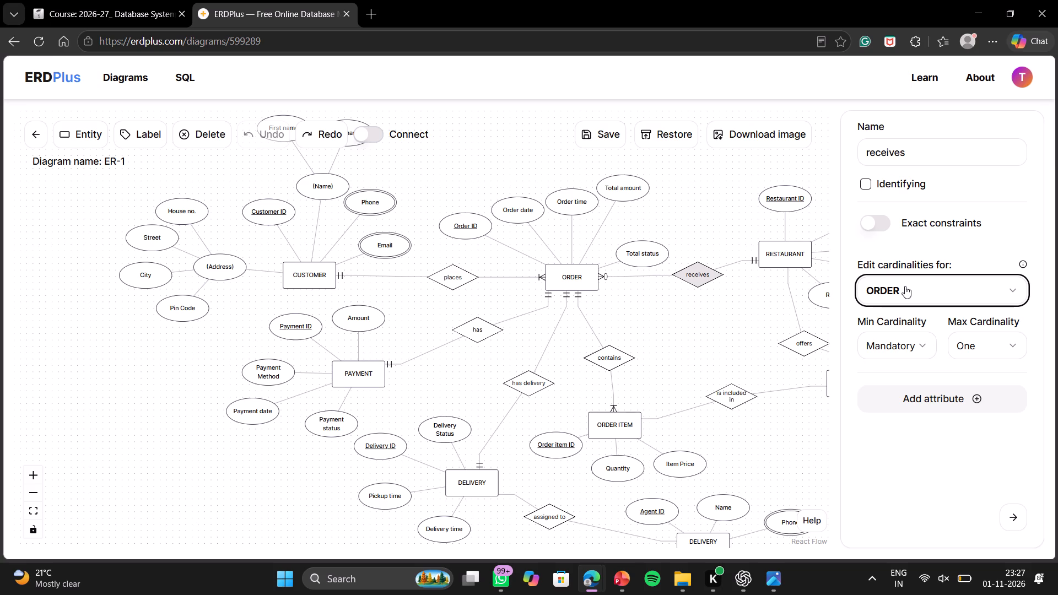
{"action": "double_click", "coordinate": [905, 286]}
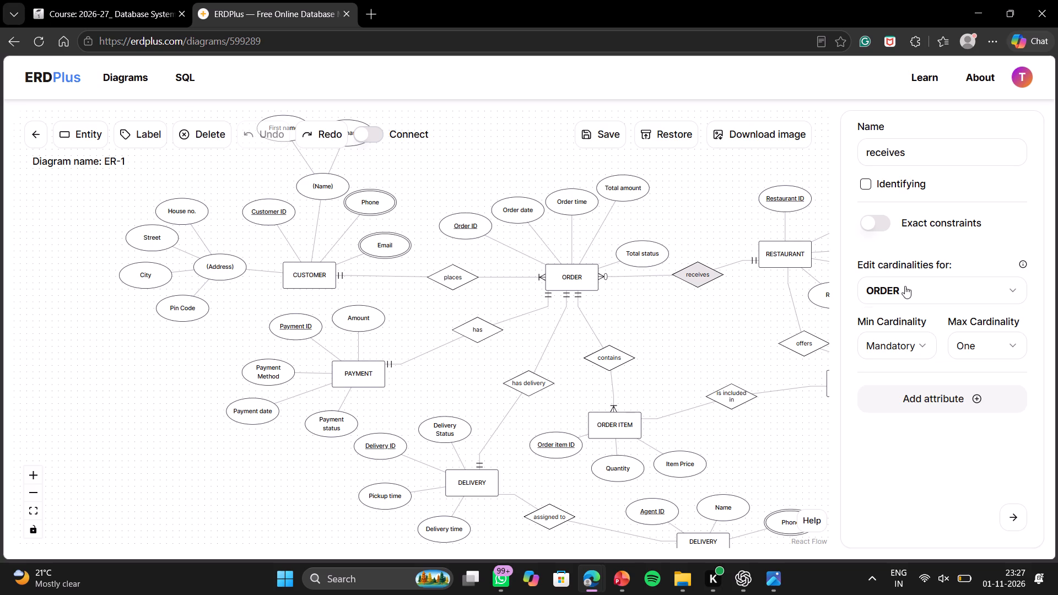
{"action": "left_click", "coordinate": [905, 286]}
{"action": "left_click", "coordinate": [902, 344]}
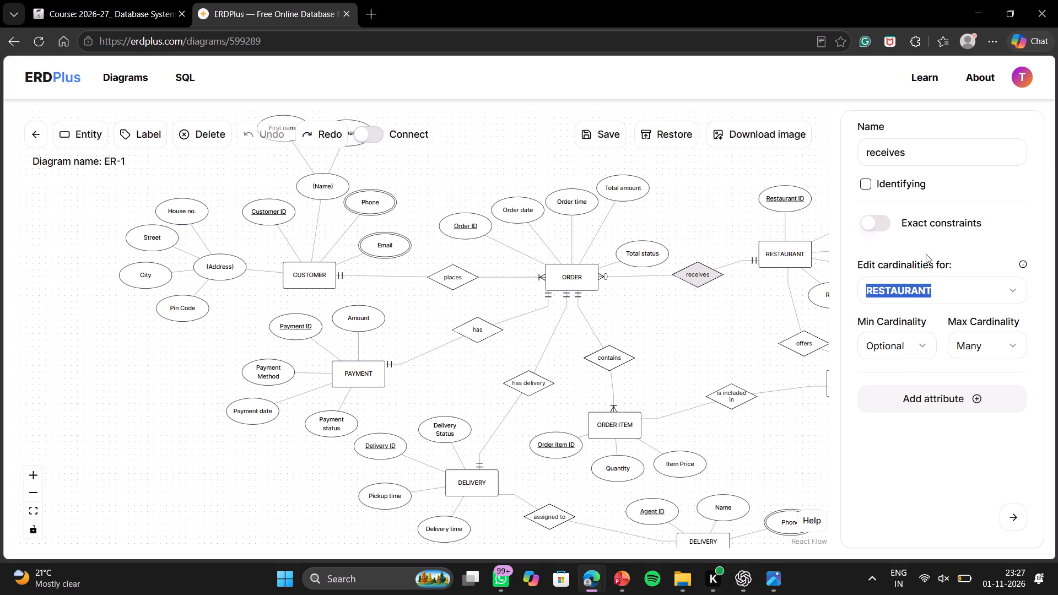
{"action": "left_click", "coordinate": [473, 332]}
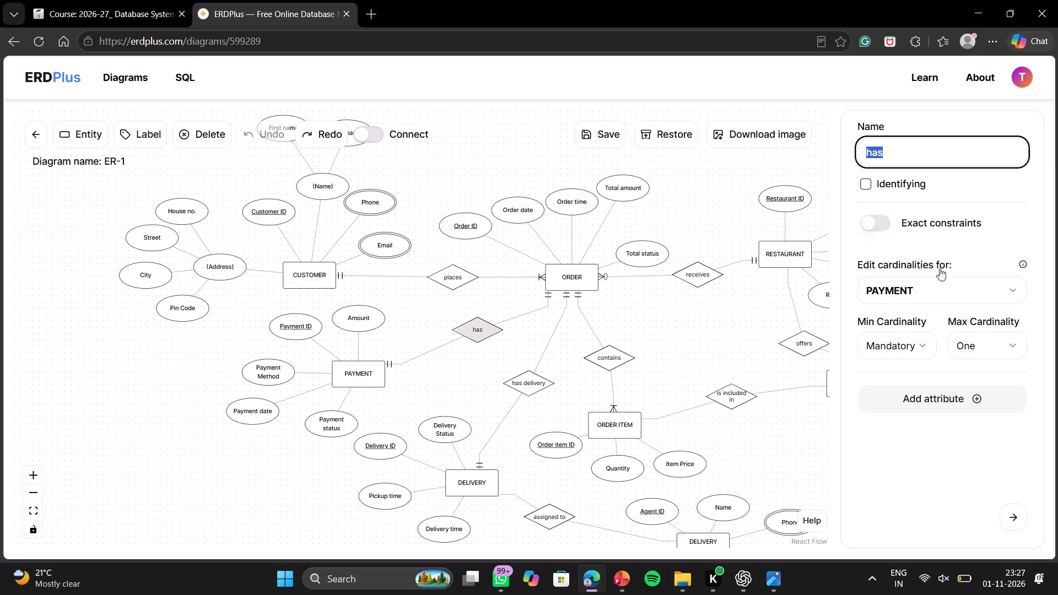
{"action": "left_click", "coordinate": [942, 289]}
{"action": "left_click", "coordinate": [898, 348]}
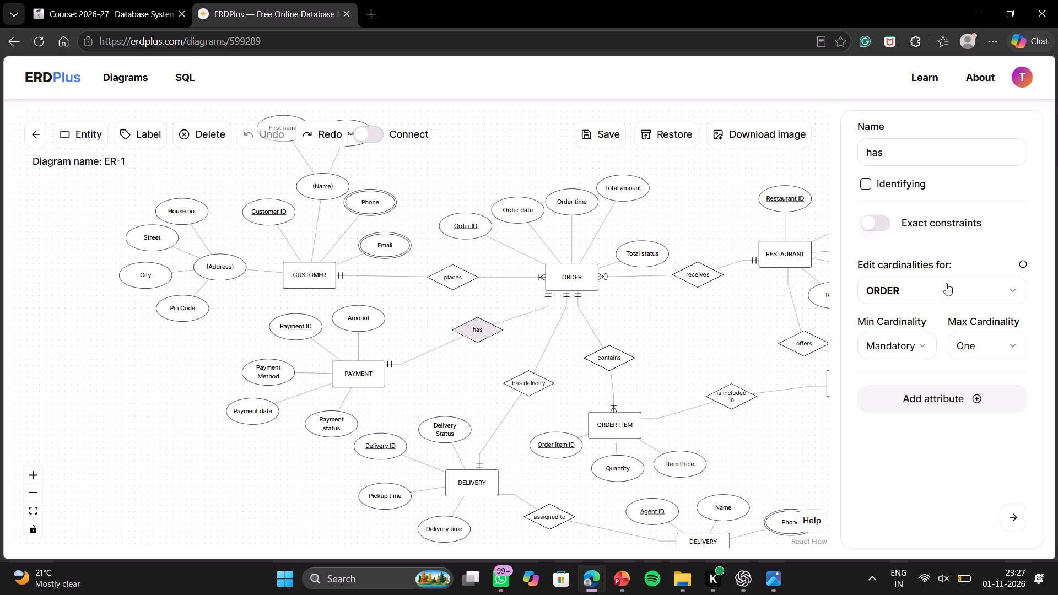
{"action": "left_click", "coordinate": [946, 283]}
{"action": "left_click", "coordinate": [926, 320]}
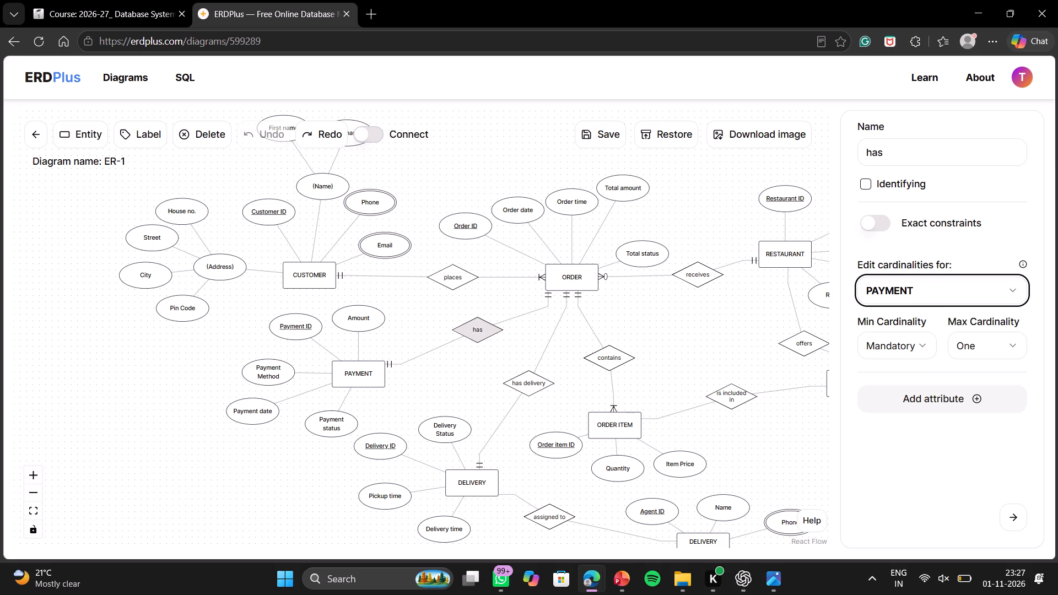
Examine the minimum and maximum cardinalities of both entities in the has delivery and contains relationships.
{"action": "left_click", "coordinate": [529, 385]}
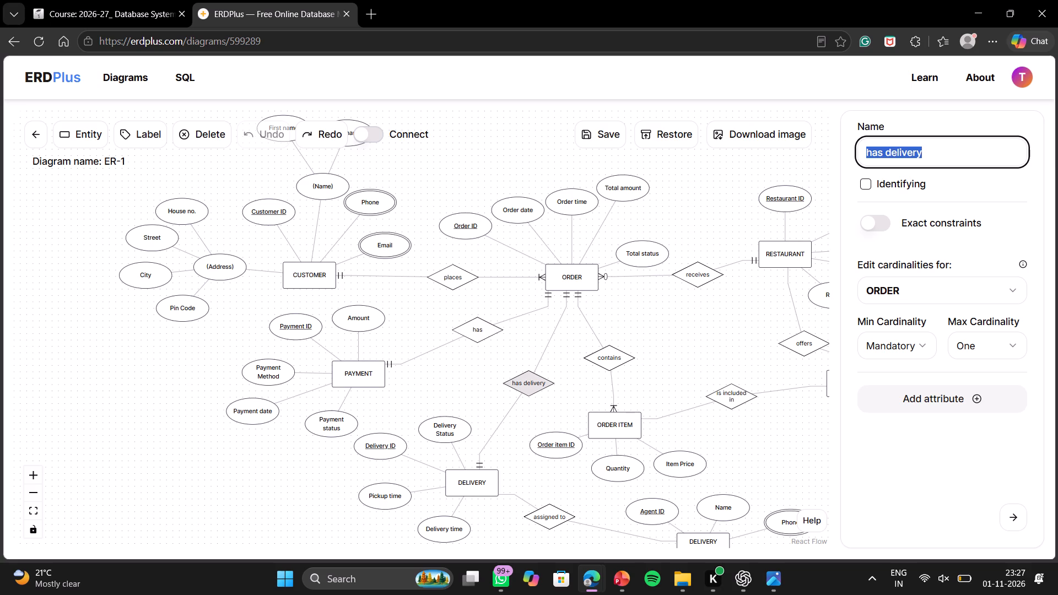
{"action": "left_click", "coordinate": [915, 286]}
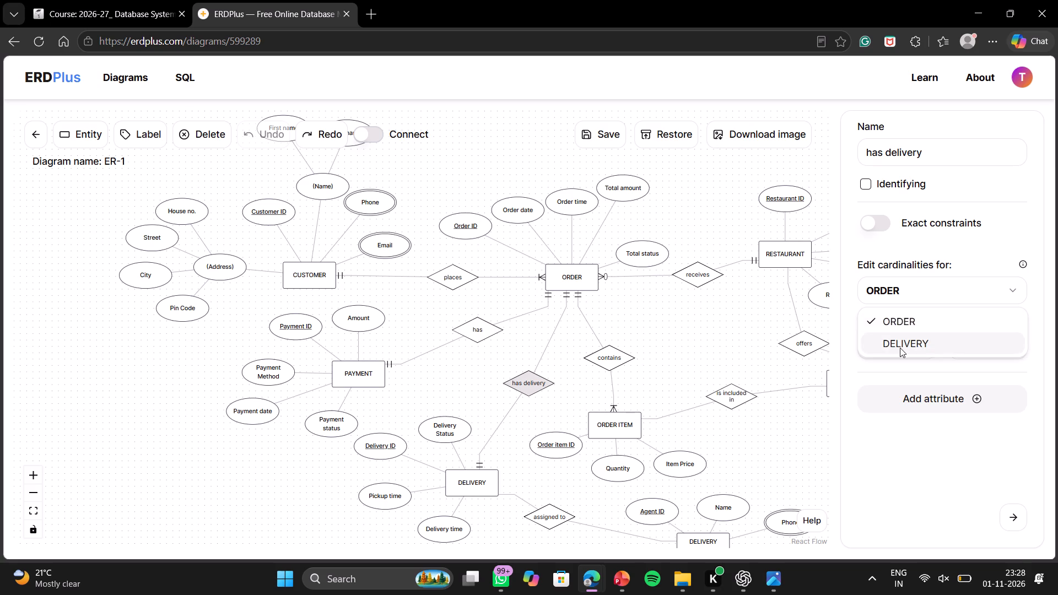
{"action": "left_click", "coordinate": [900, 348]}
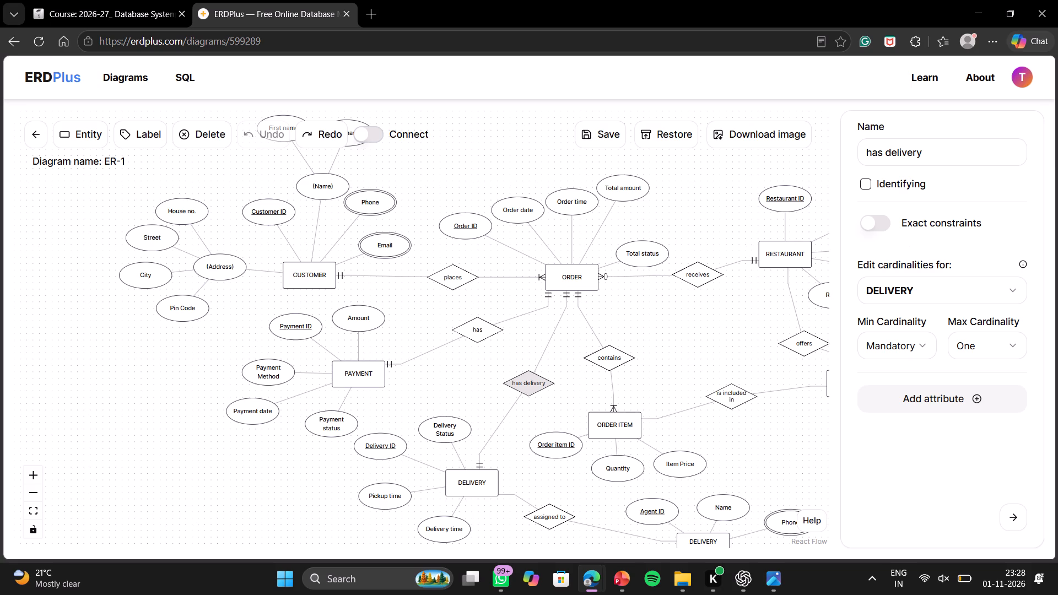
{"action": "left_click", "coordinate": [615, 360]}
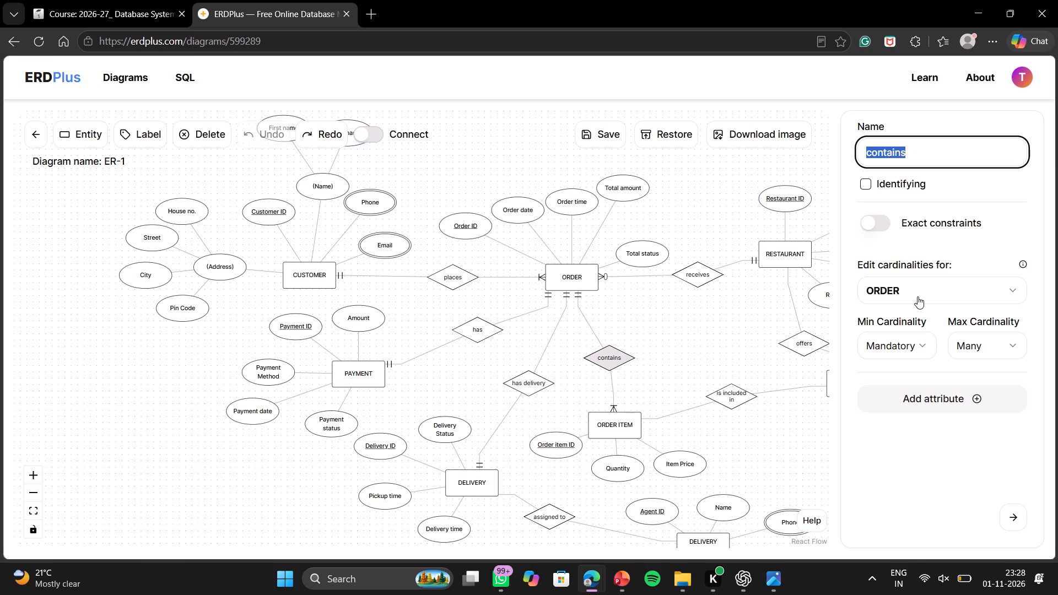
{"action": "left_click", "coordinate": [902, 296]}
{"action": "left_click", "coordinate": [905, 340]}
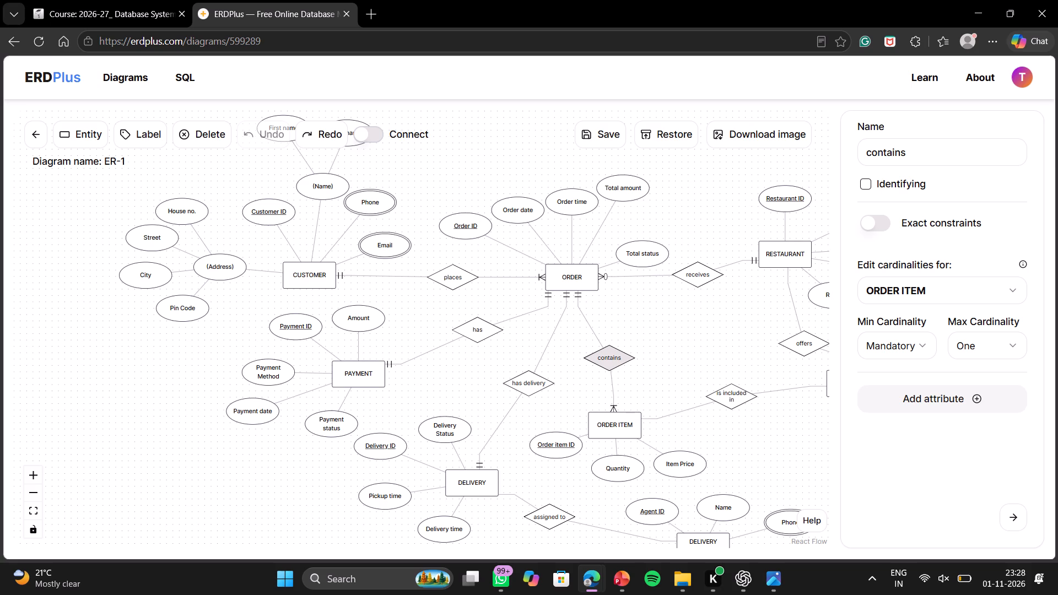
In the offers relationship, set RESTAURANT's minimum cardinality to Mandatory and its maximum to Many.
{"action": "left_click_drag", "start_coordinate": [457, 386], "coordinate": [339, 336]}
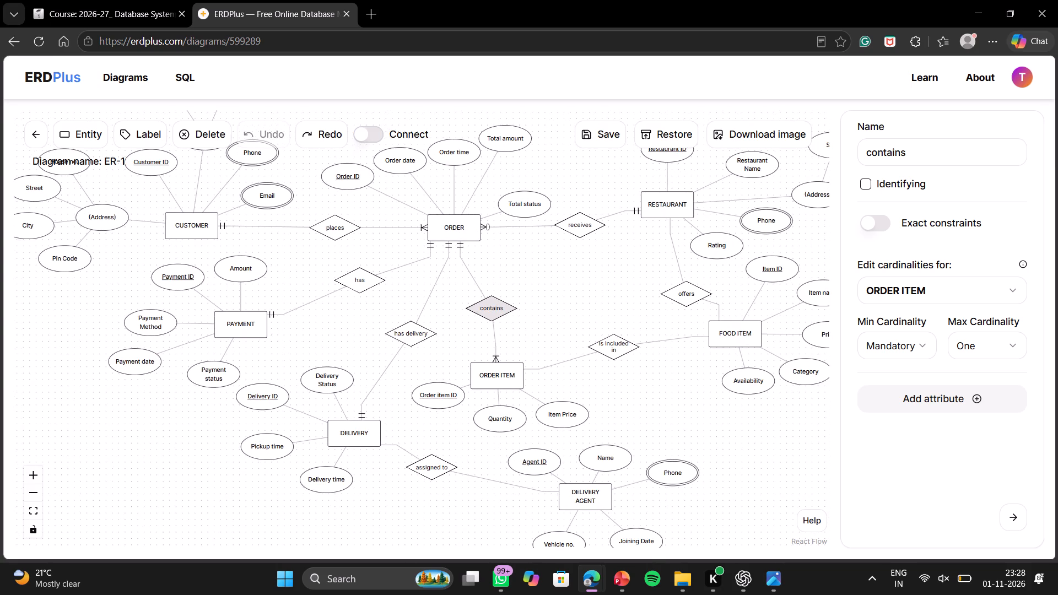
{"action": "left_click_drag", "start_coordinate": [339, 336], "coordinate": [256, 380]}
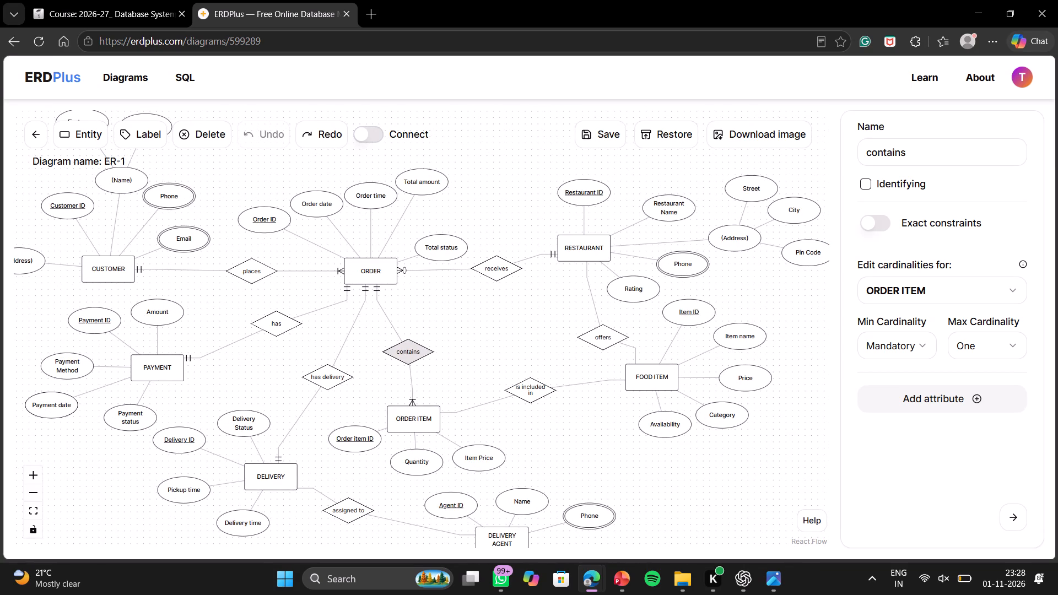
{"action": "left_click", "coordinate": [607, 345]}
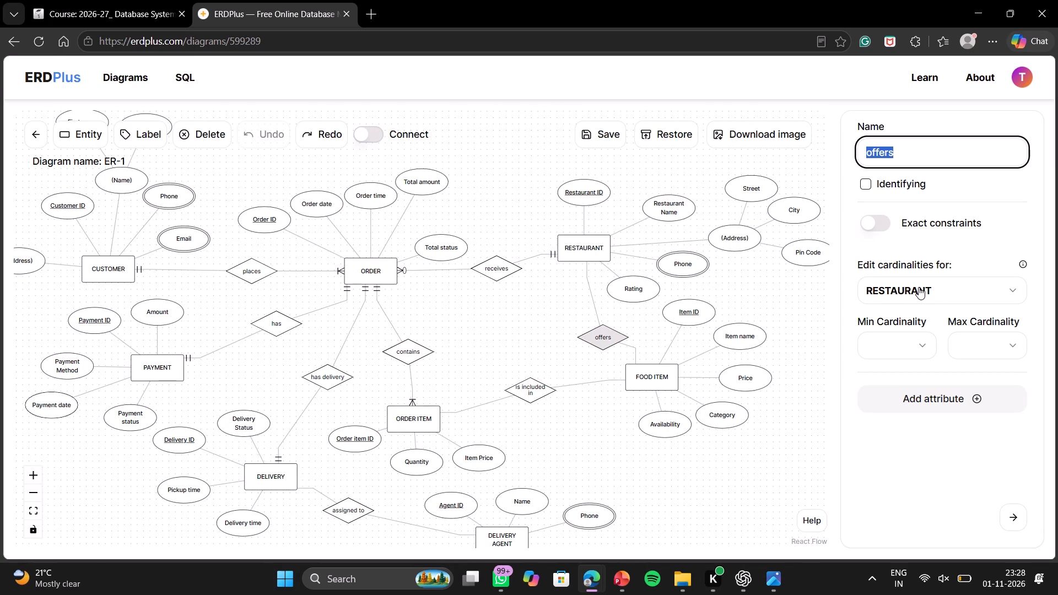
{"action": "left_click", "coordinate": [892, 335]}
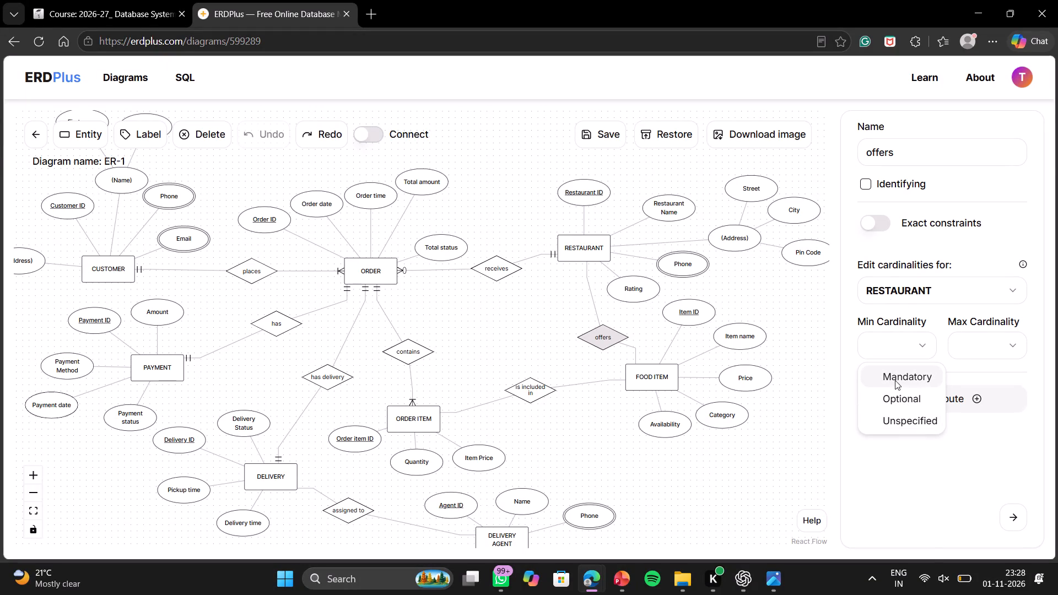
{"action": "left_click", "coordinate": [895, 380]}
{"action": "left_click", "coordinate": [973, 335]}
{"action": "left_click", "coordinate": [978, 401]}
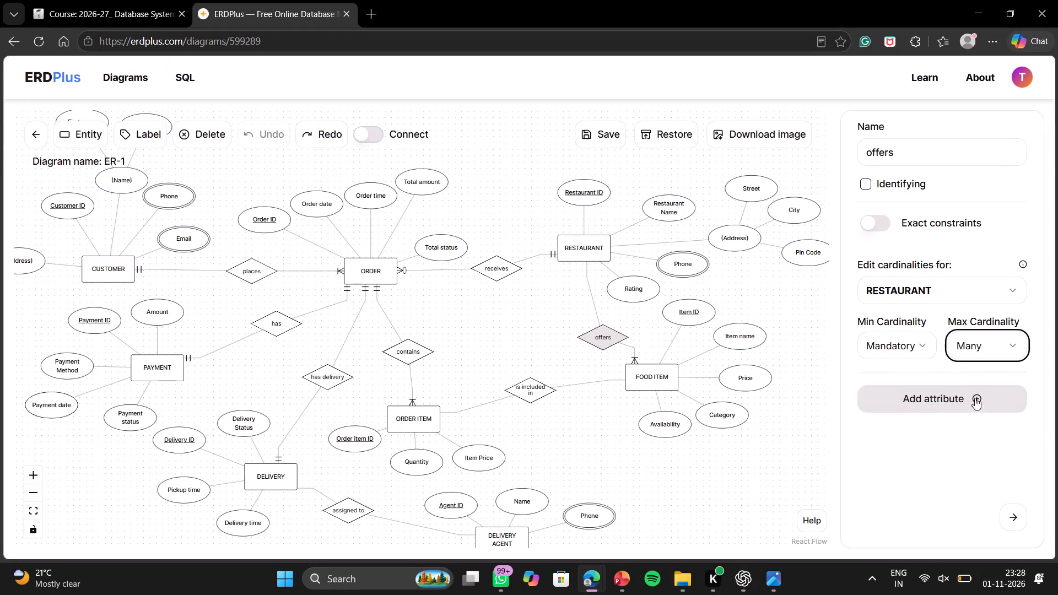
In the offers relationship, set FOOD ITEM's minimum cardinality to Mandatory and its maximum to One.
{"action": "left_click", "coordinate": [910, 301]}
{"action": "left_click", "coordinate": [912, 350]}
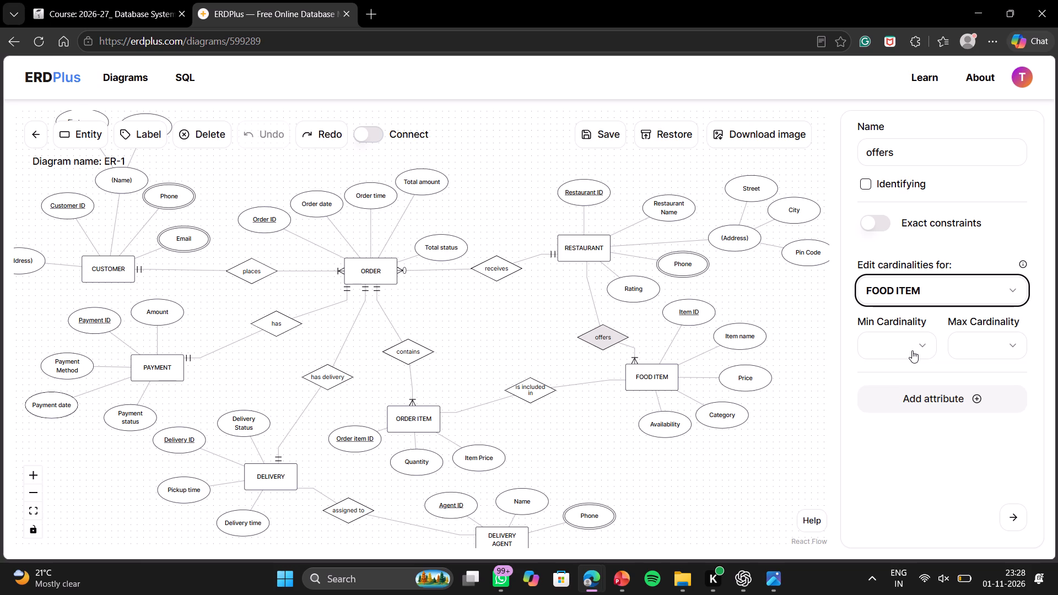
{"action": "left_click", "coordinate": [900, 349]}
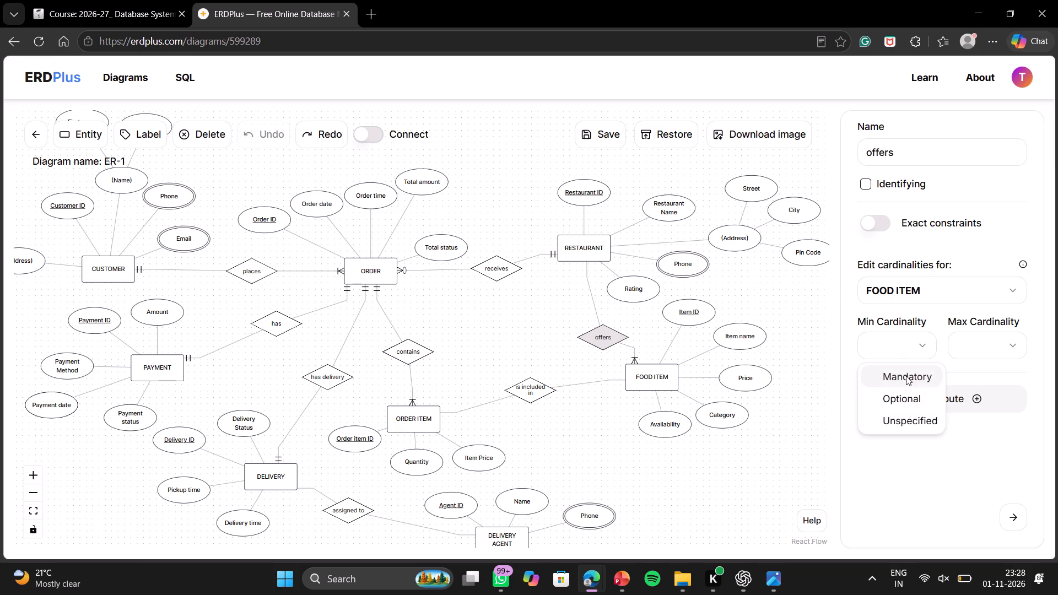
{"action": "left_click", "coordinate": [906, 376]}
{"action": "left_click", "coordinate": [970, 349]}
{"action": "left_click", "coordinate": [975, 374]}
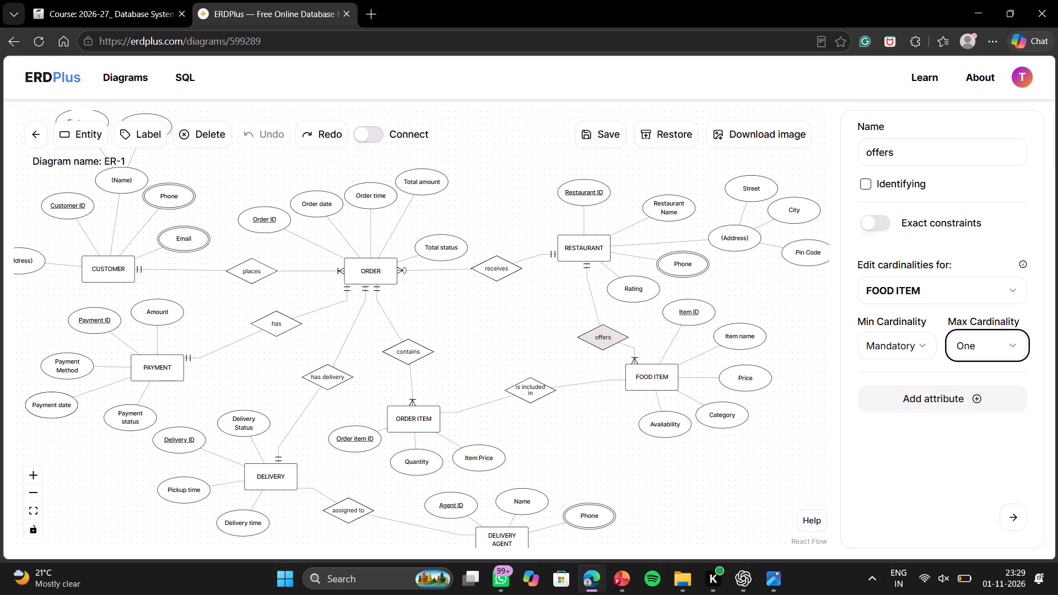
In the is included in relationship, set ORDER ITEM's minimum cardinality to Mandatory and its maximum to One.
{"action": "left_click", "coordinate": [542, 396]}
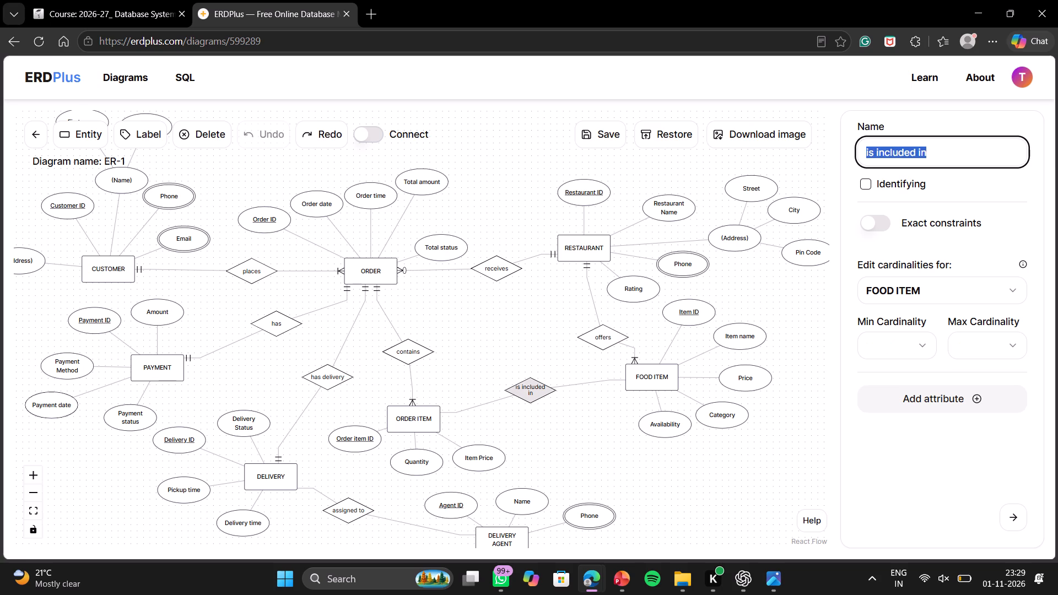
{"action": "left_click", "coordinate": [888, 282]}
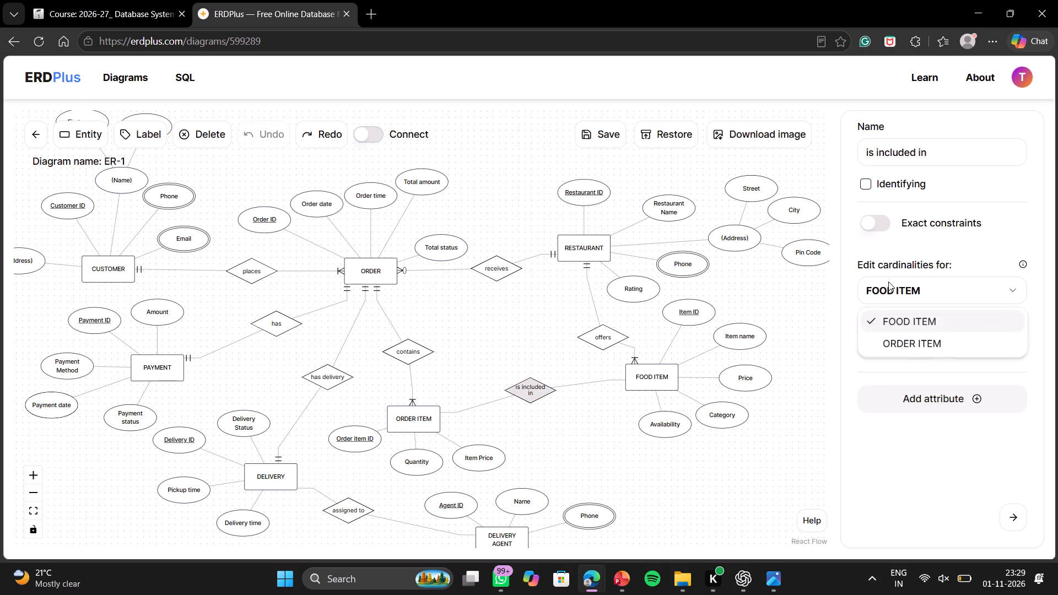
{"action": "left_click", "coordinate": [896, 340]}
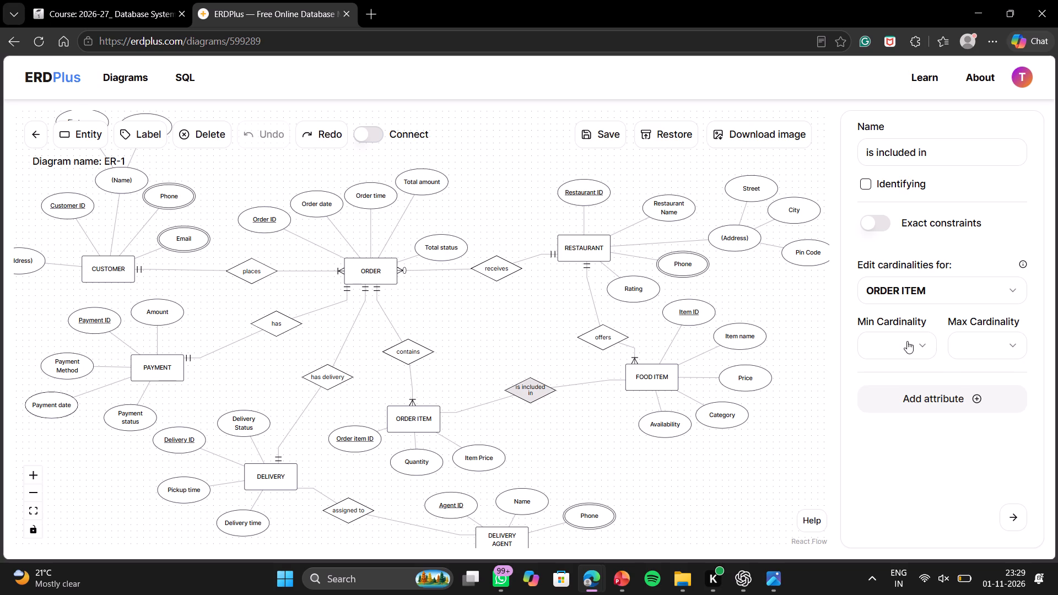
{"action": "left_click", "coordinate": [907, 341]}
{"action": "left_click_drag", "start_coordinate": [907, 381], "coordinate": [975, 345]}
{"action": "left_click", "coordinate": [975, 345]}
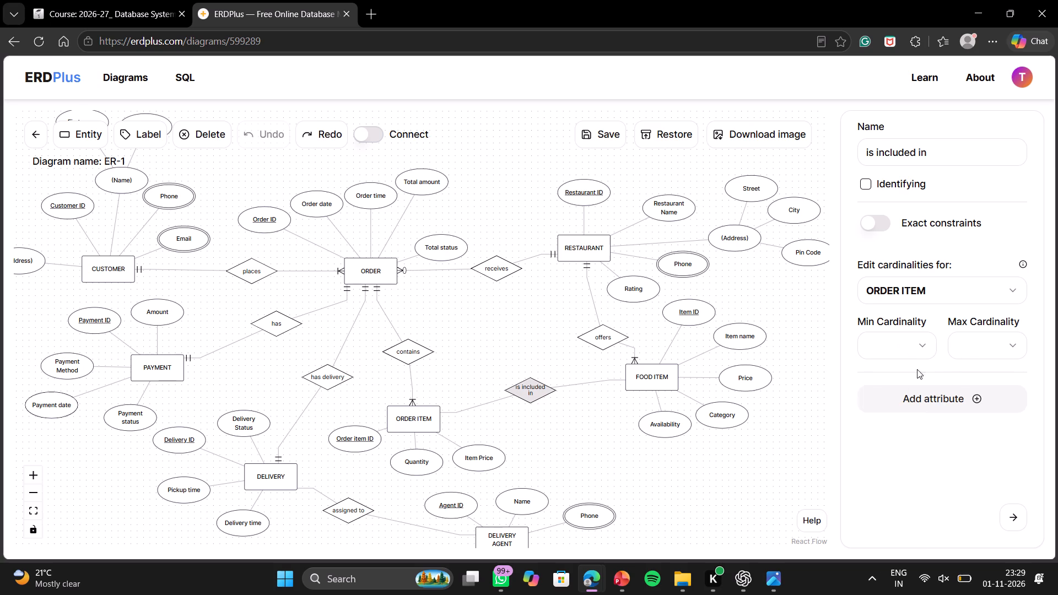
{"action": "left_click_drag", "start_coordinate": [910, 353], "coordinate": [908, 379]}
{"action": "left_click", "coordinate": [908, 379]}
{"action": "left_click", "coordinate": [975, 353]}
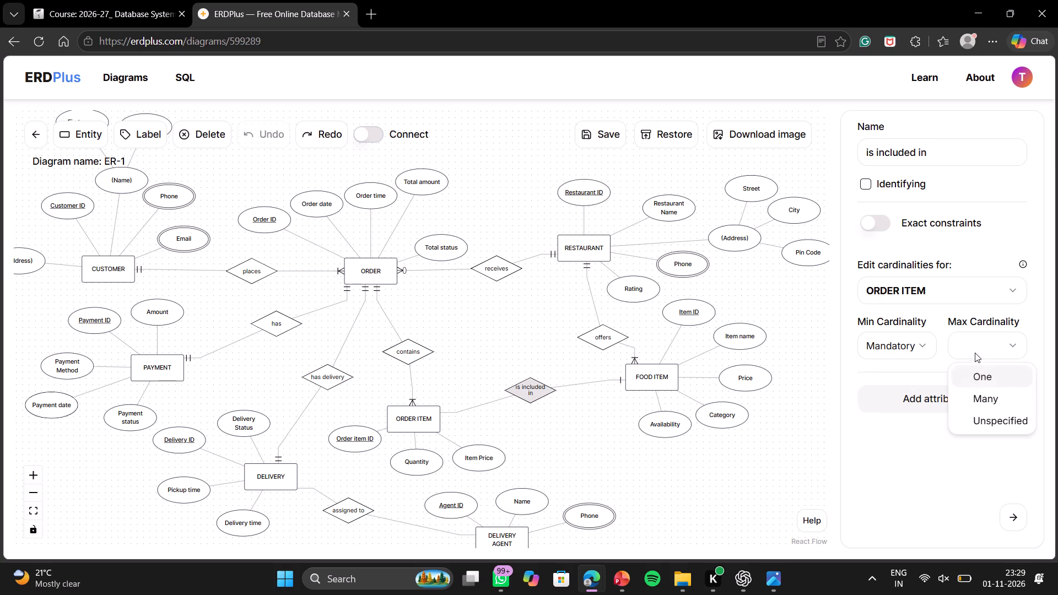
{"action": "left_click", "coordinate": [973, 374]}
In the is included in relationship, set FOOD ITEM's minimum cardinality to Optional and its maximum to Many.
{"action": "left_click", "coordinate": [929, 300]}
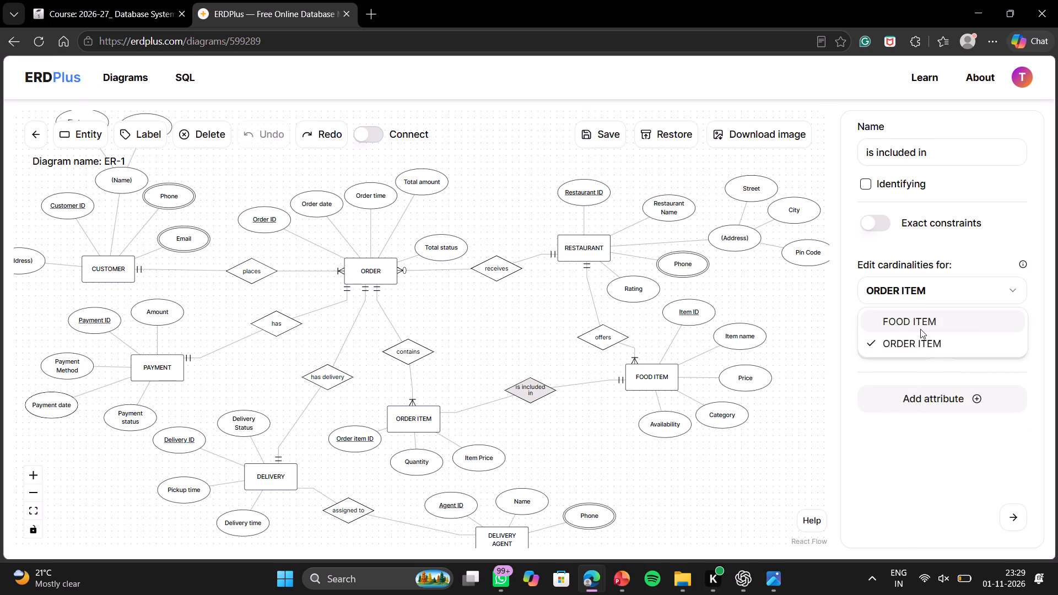
{"action": "left_click", "coordinate": [920, 329]}
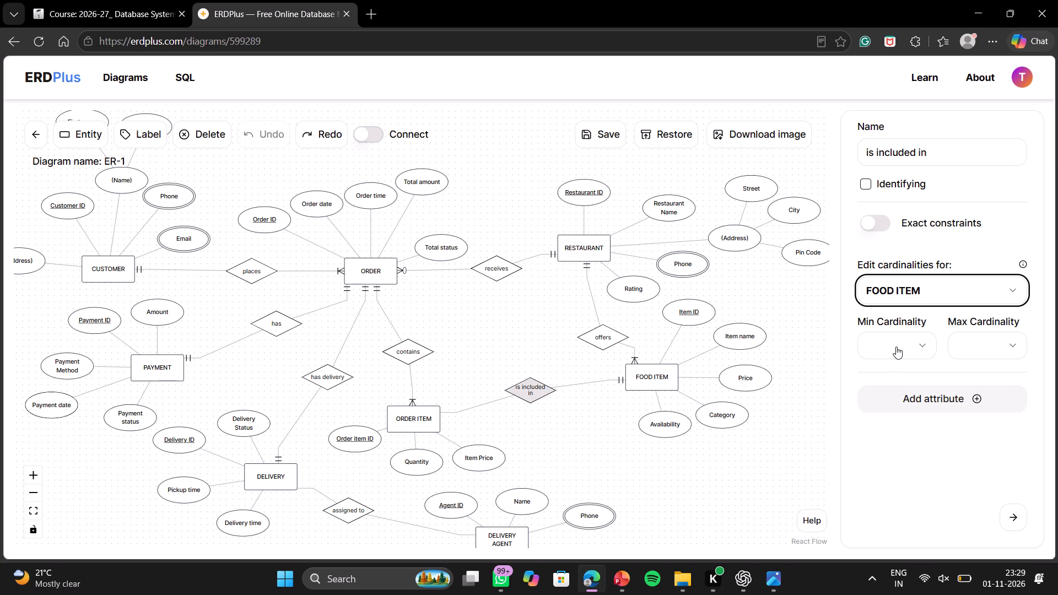
{"action": "left_click", "coordinate": [896, 347]}
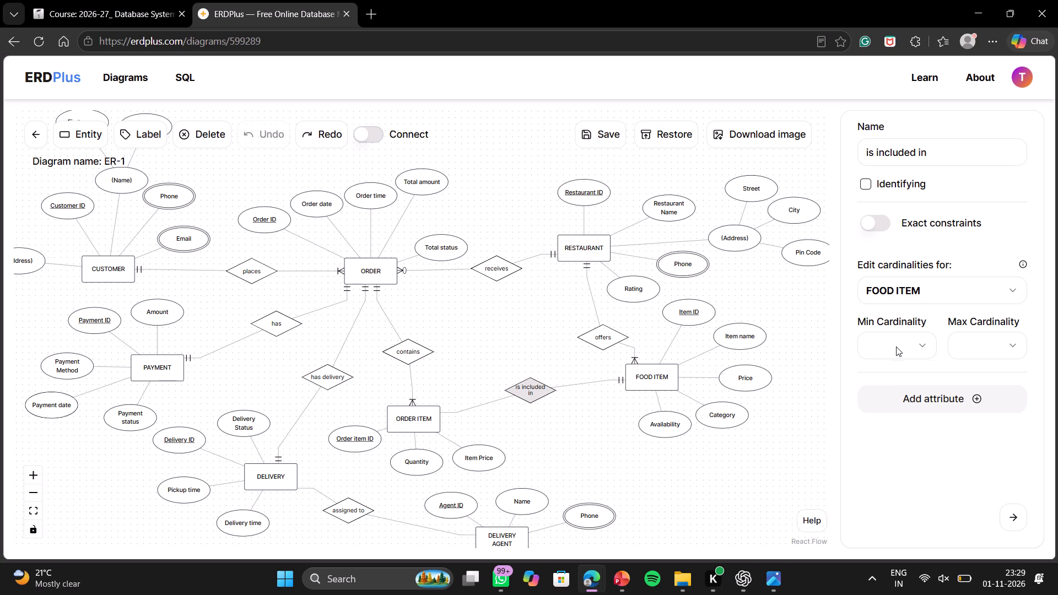
{"action": "left_click", "coordinate": [906, 392]}
{"action": "left_click", "coordinate": [981, 337]}
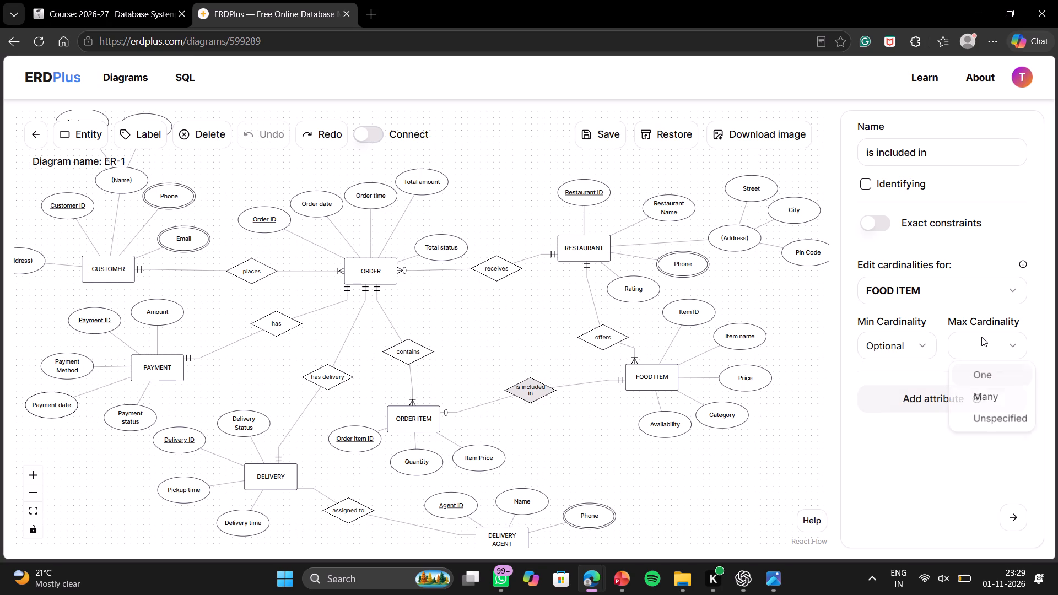
{"action": "left_click", "coordinate": [985, 396]}
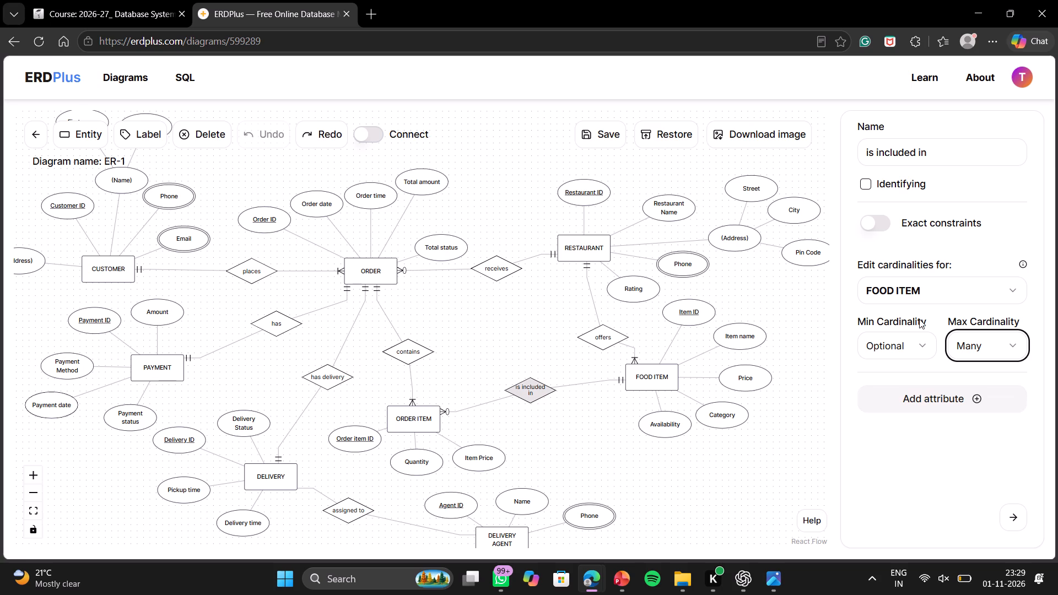
In the assigned to relationship, set DELIVERY AGENT's minimum cardinality to Optional and its maximum to Many.
{"action": "left_click_drag", "start_coordinate": [594, 424], "coordinate": [620, 378]}
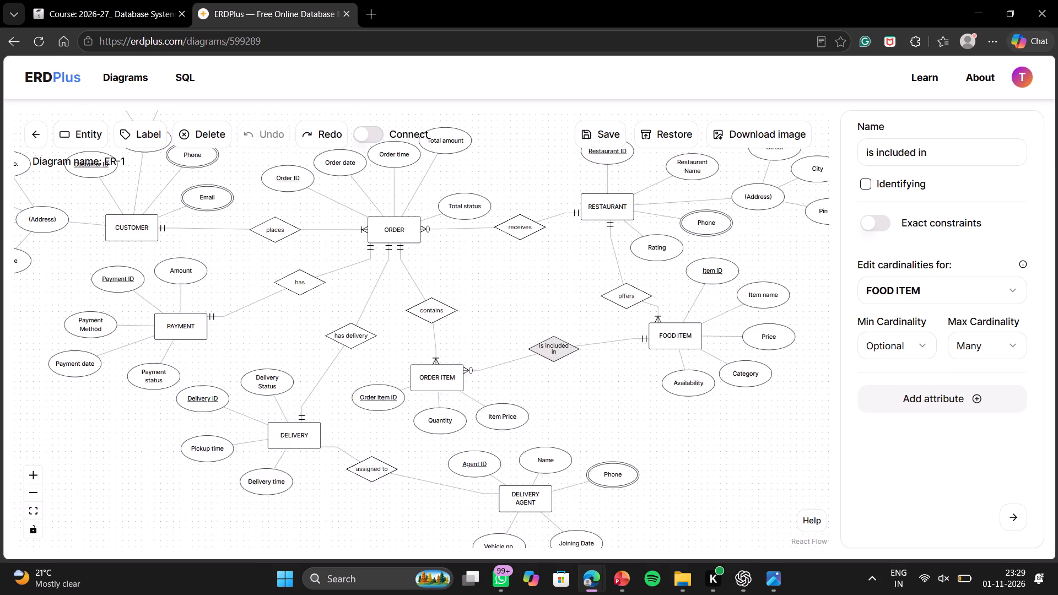
{"action": "left_click_drag", "start_coordinate": [620, 378], "coordinate": [672, 309]}
{"action": "left_click", "coordinate": [430, 401]}
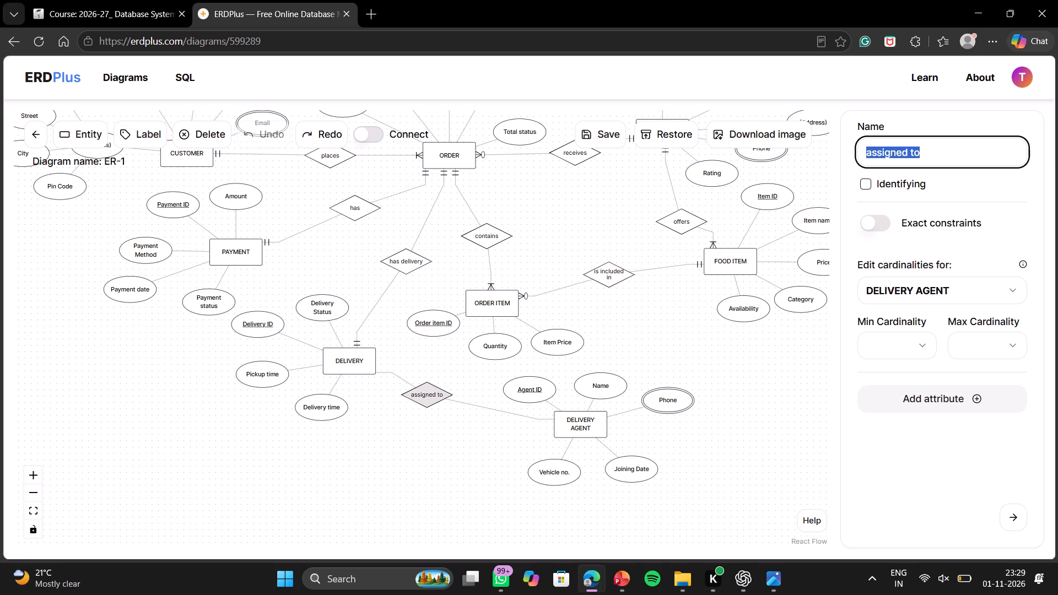
{"action": "left_click", "coordinate": [884, 355]}
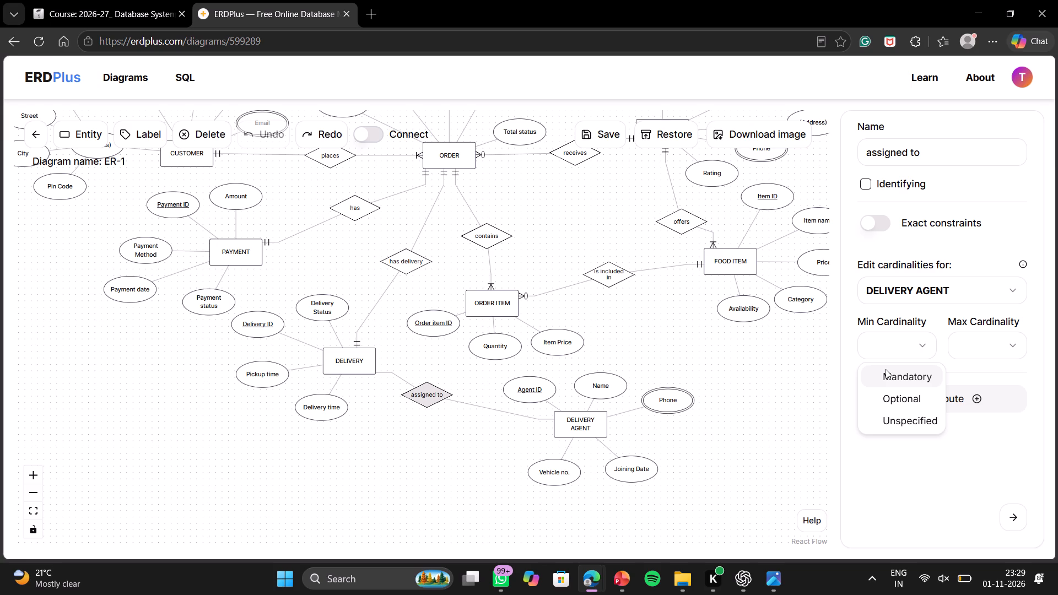
{"action": "left_click", "coordinate": [898, 395]}
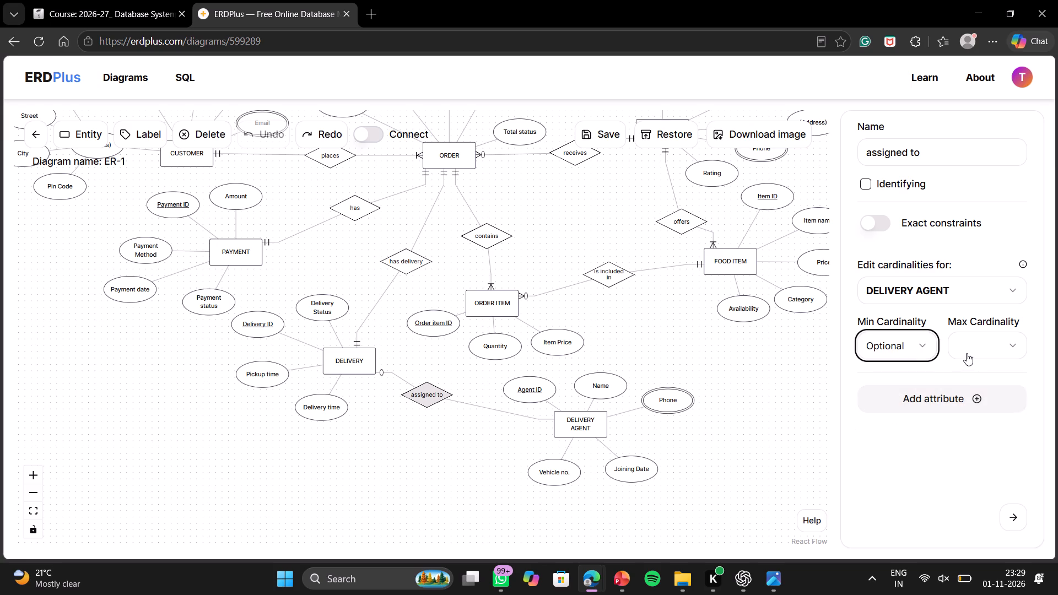
{"action": "left_click", "coordinate": [967, 353]}
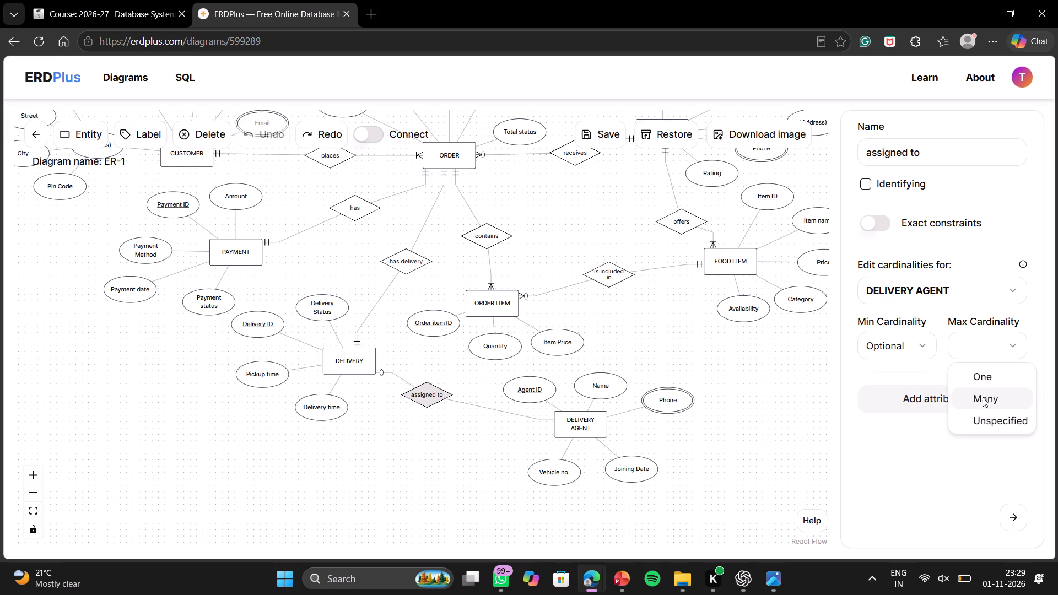
{"action": "left_click", "coordinate": [983, 397]}
In the assigned to relationship, set DELIVERY's minimum cardinality to Mandatory and its maximum to One.
{"action": "left_click", "coordinate": [929, 290]}
{"action": "left_click", "coordinate": [920, 345]}
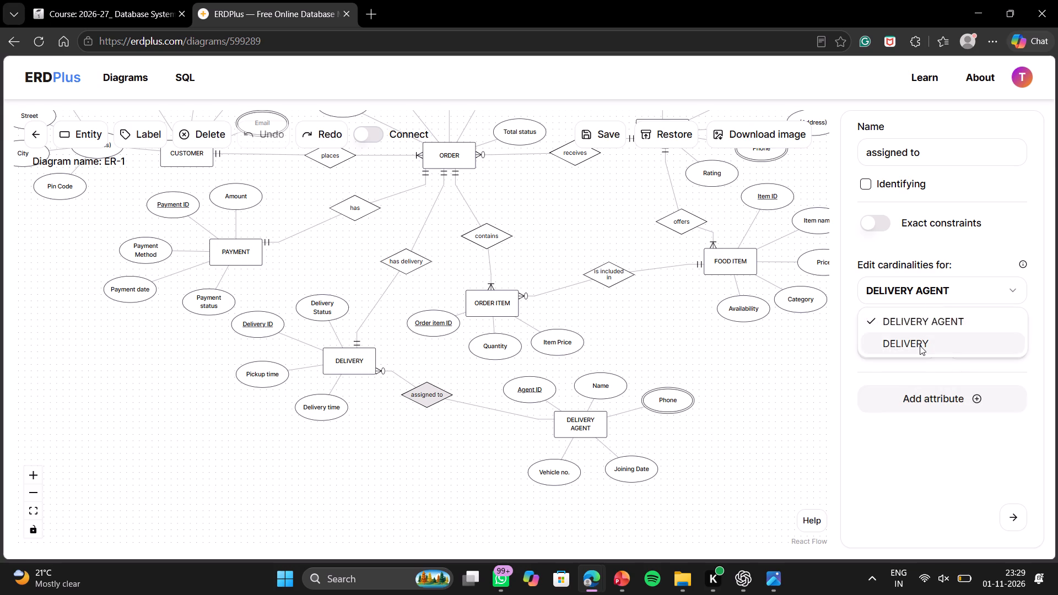
{"action": "left_click_drag", "start_coordinate": [868, 322], "coordinate": [881, 336]}
{"action": "left_click", "coordinate": [881, 336]}
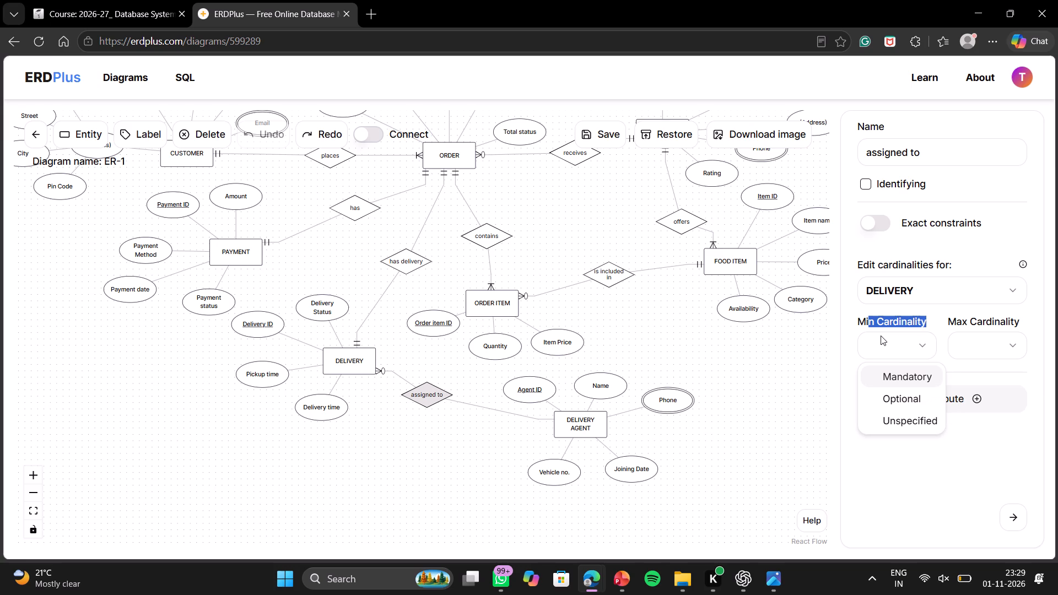
{"action": "left_click", "coordinate": [897, 384]}
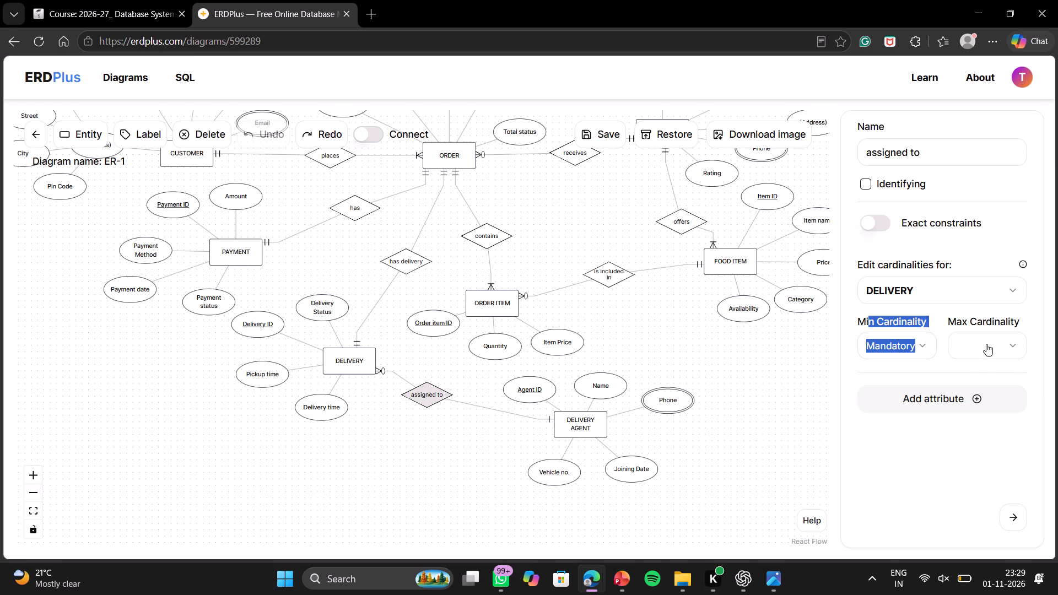
{"action": "left_click", "coordinate": [986, 344]}
{"action": "left_click", "coordinate": [978, 376]}
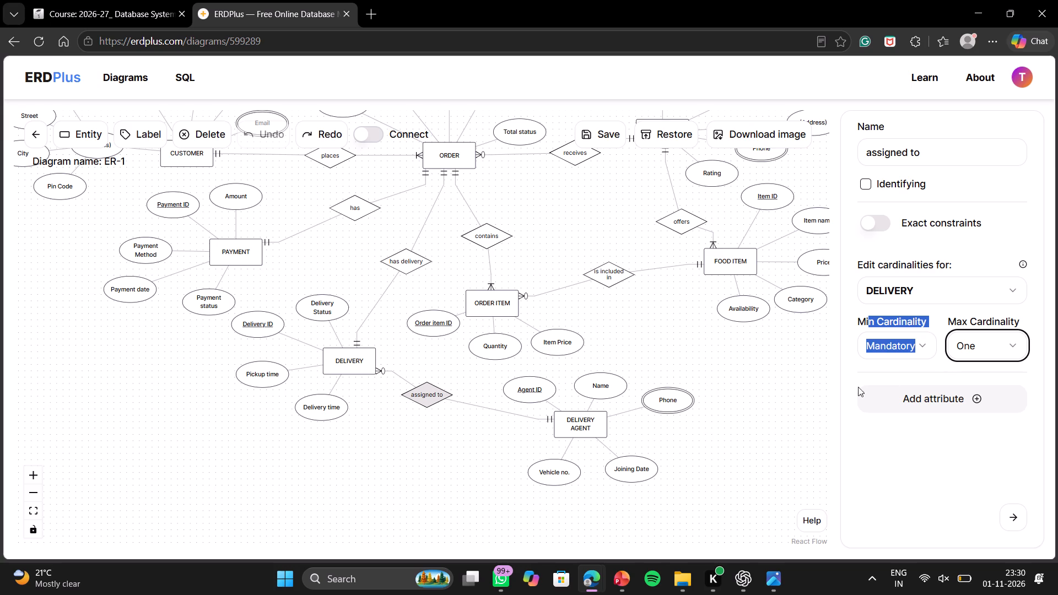
{"action": "left_click", "coordinate": [779, 412]}
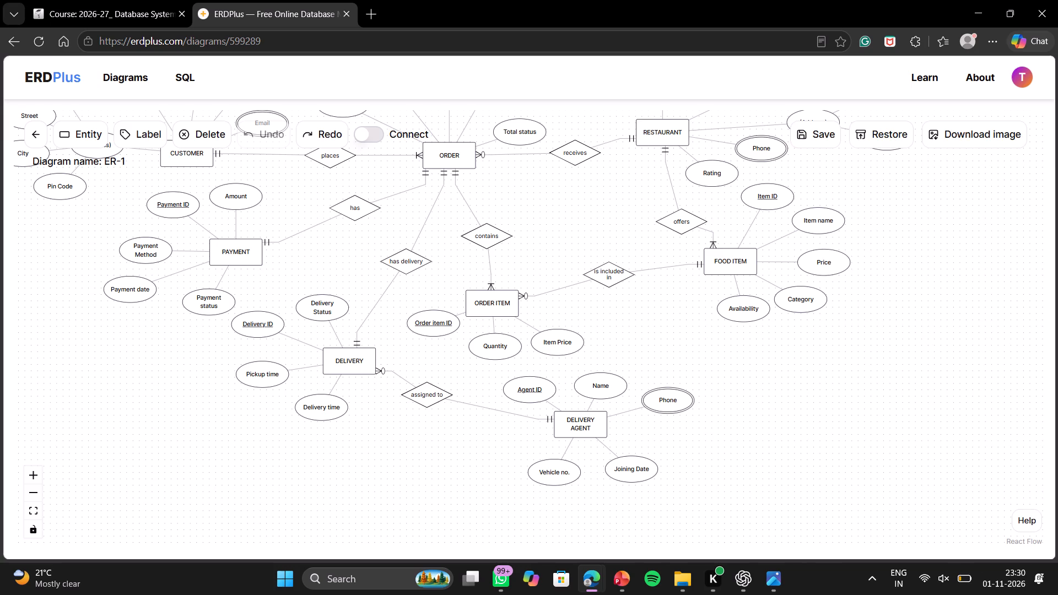
Save the ER-1 diagram and download it as an image.
{"action": "left_click", "coordinate": [818, 137]}
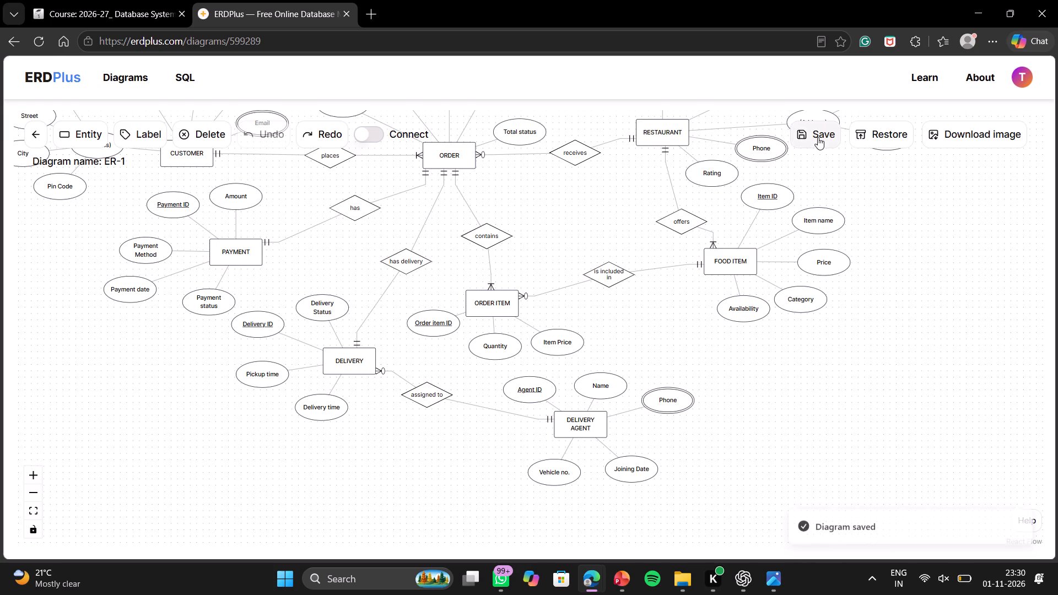
{"action": "left_click", "coordinate": [973, 140]}
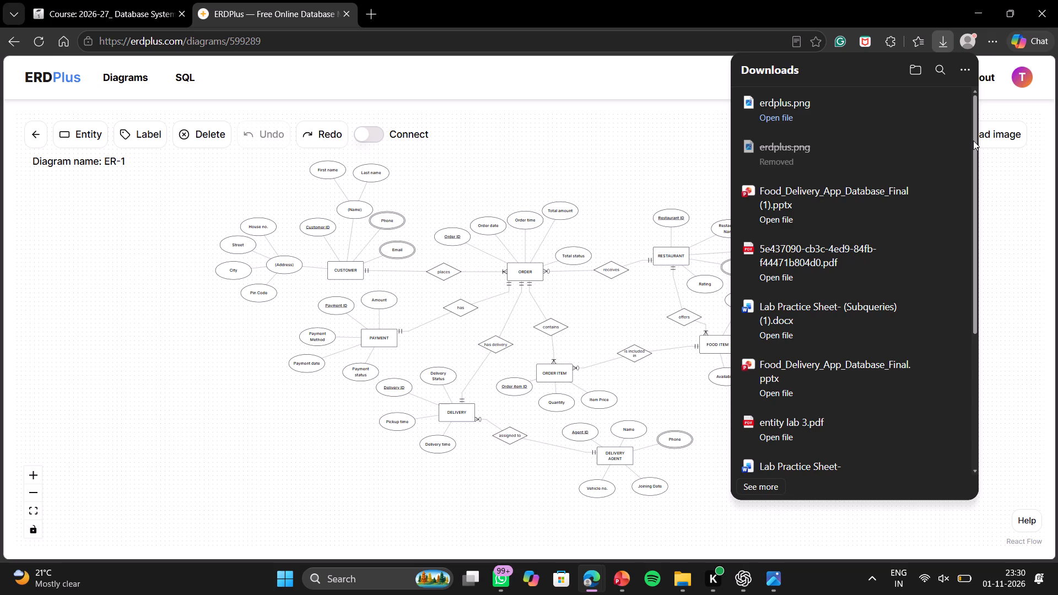
Open the downloaded erdplus.png to view the exported diagram.
{"action": "left_click", "coordinate": [778, 118]}
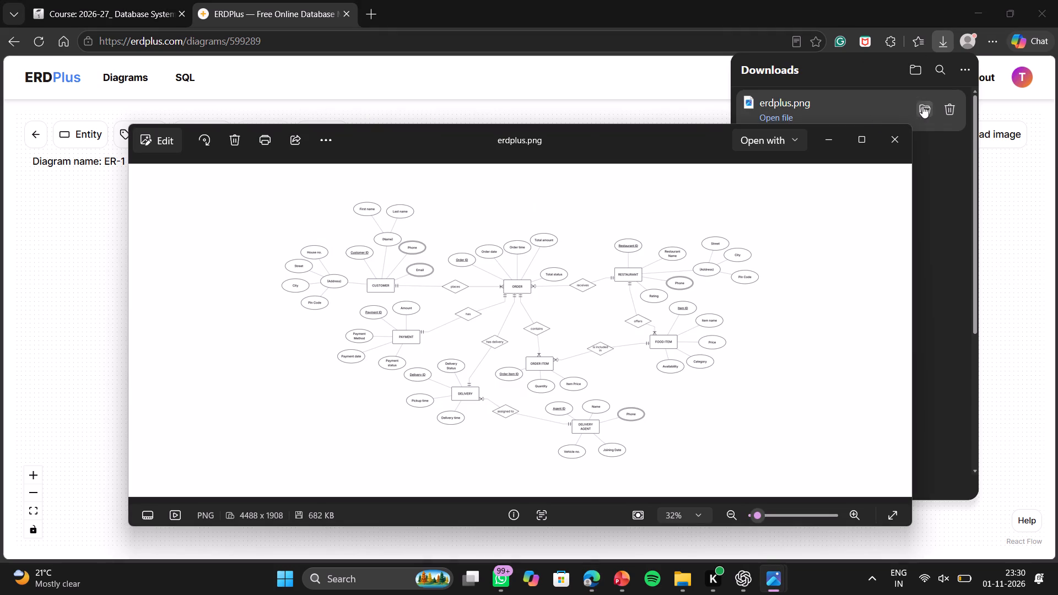
Show the downloaded erdplus image in its folder and rename it "erdplus diagram 2".
{"action": "left_click", "coordinate": [922, 106]}
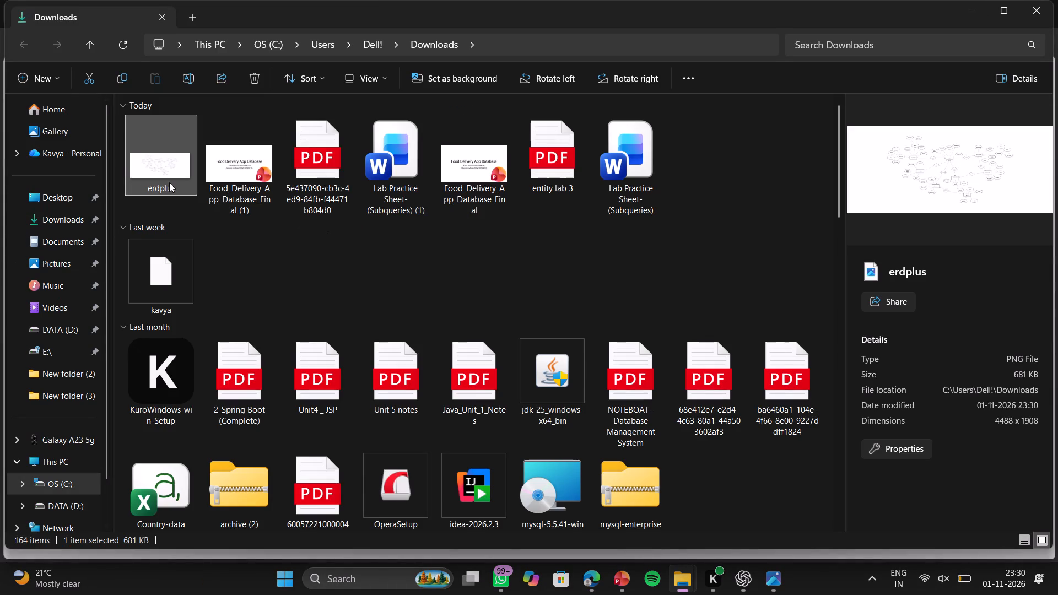
{"action": "left_click", "coordinate": [188, 81]}
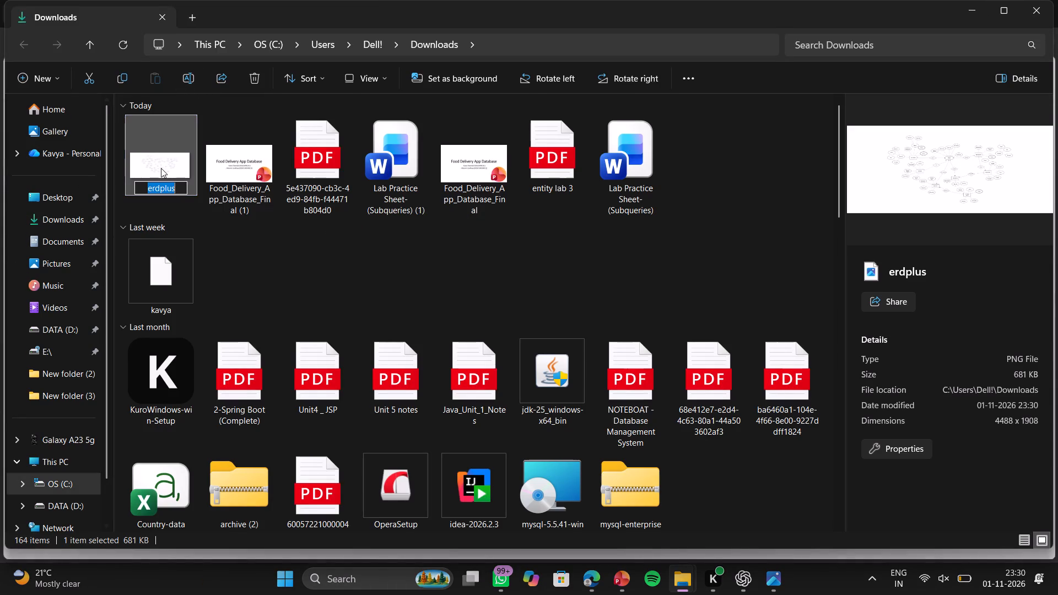
{"action": "left_click", "coordinate": [180, 190]}
{"action": "key", "text": "space"}
{"action": "type", "text": "diagram 2"}
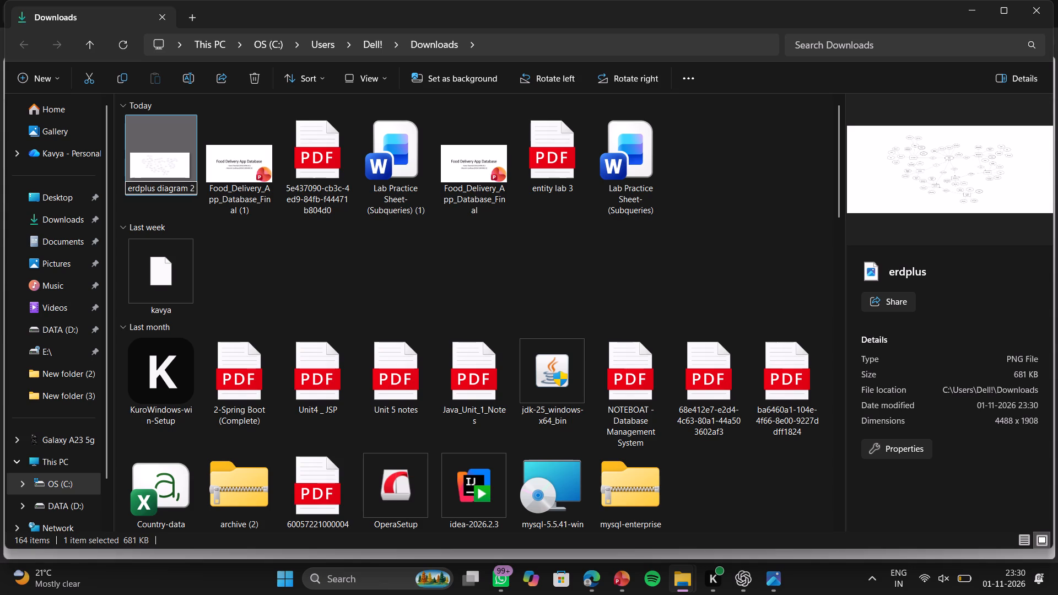
{"action": "key", "text": "Return"}
Move the erdplus diagram 2 image from Downloads to the Desktop folder.
{"action": "left_click_drag", "start_coordinate": [170, 170], "coordinate": [100, 187]}
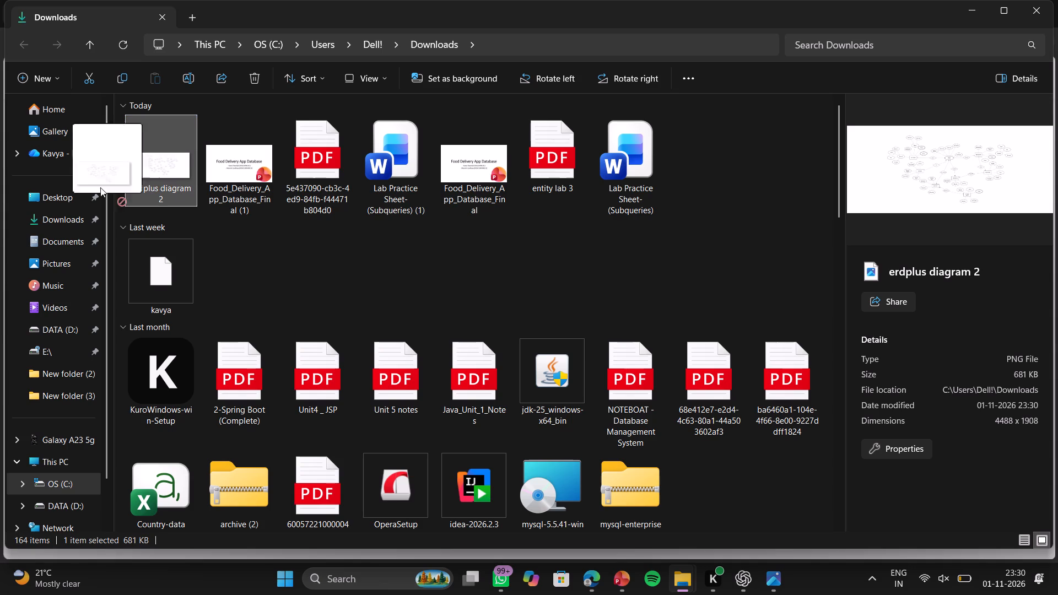
{"action": "left_click_drag", "start_coordinate": [100, 187], "coordinate": [67, 196]}
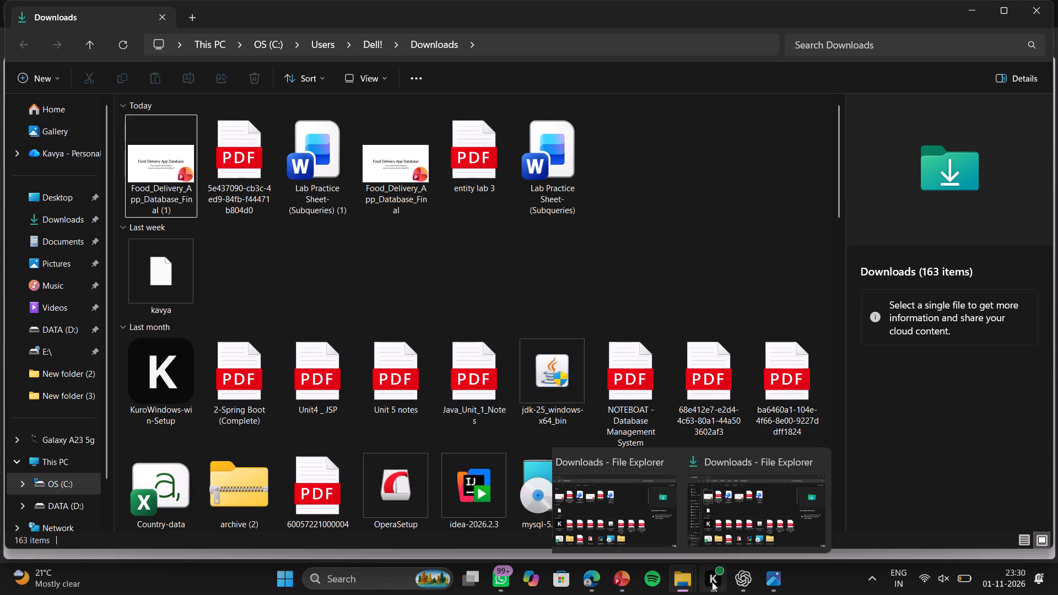
Switch to the Food Delivery App Database presentation in PowerPoint and go to slide 2.
{"action": "left_click", "coordinate": [618, 586]}
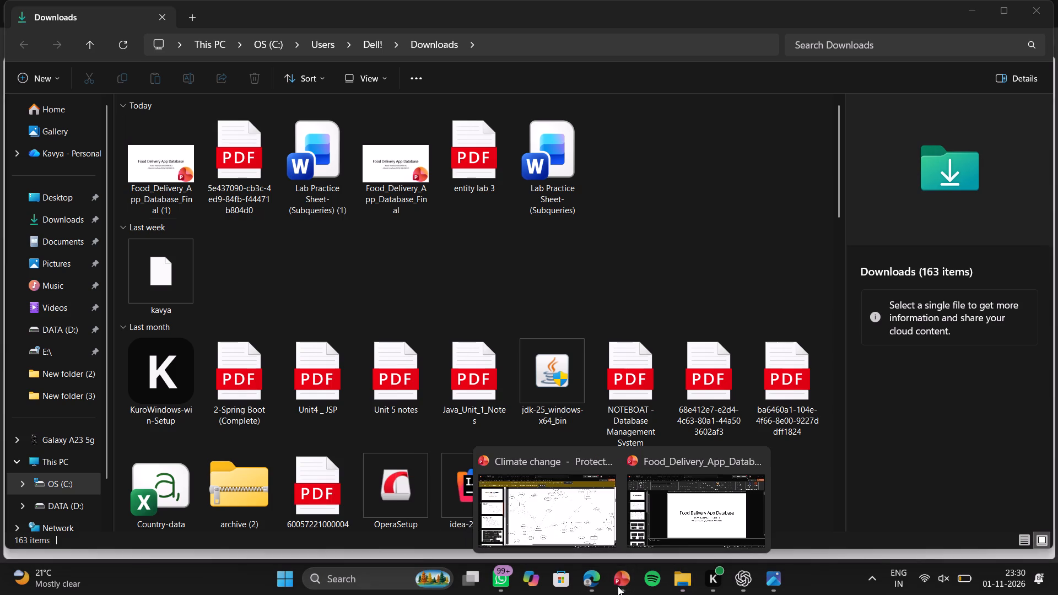
{"action": "left_click", "coordinate": [572, 512]}
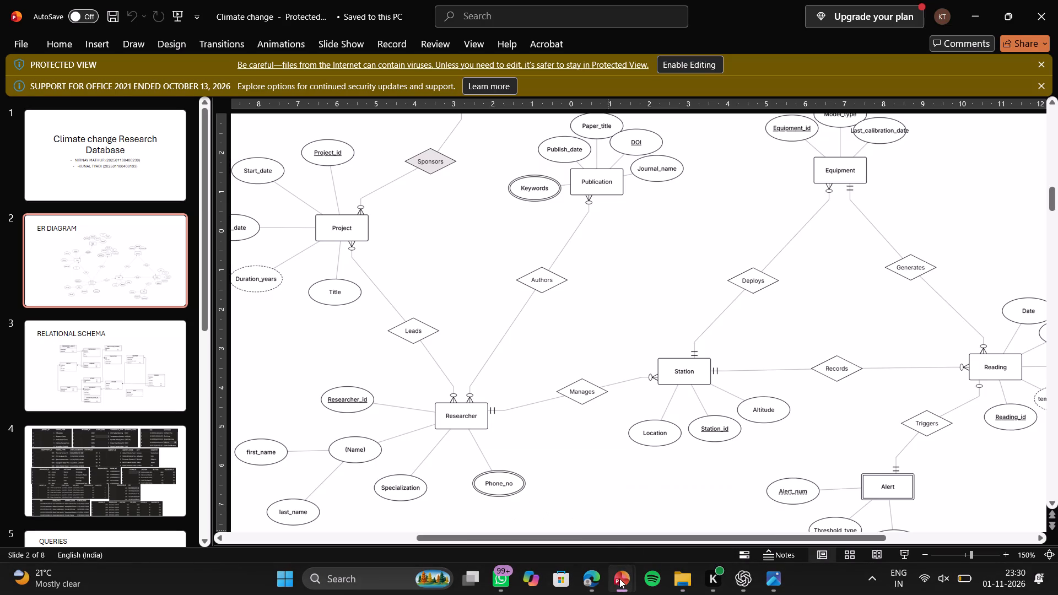
{"action": "left_click", "coordinate": [672, 514]}
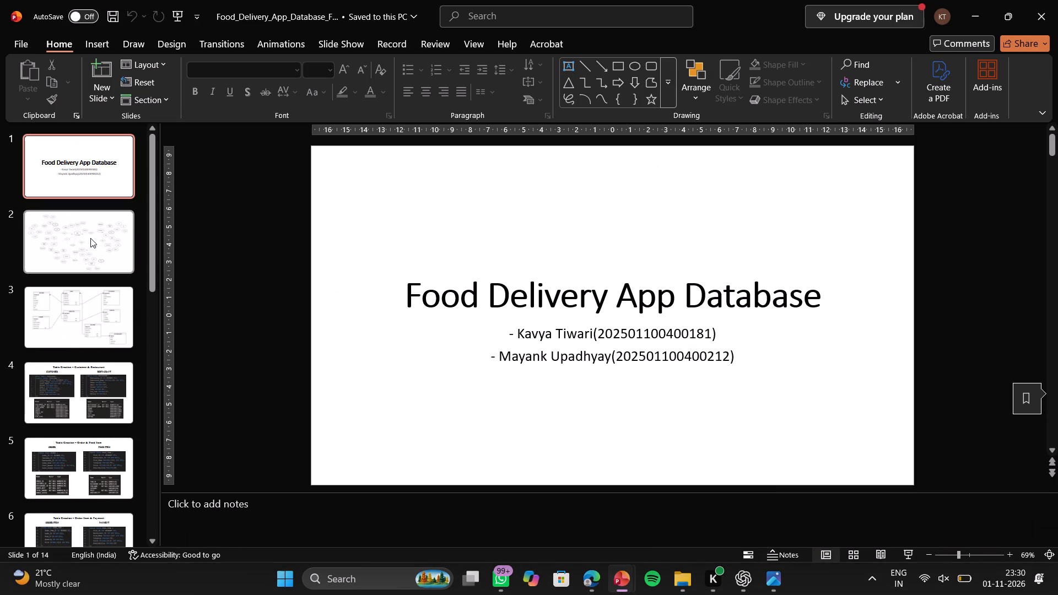
{"action": "left_click", "coordinate": [90, 238]}
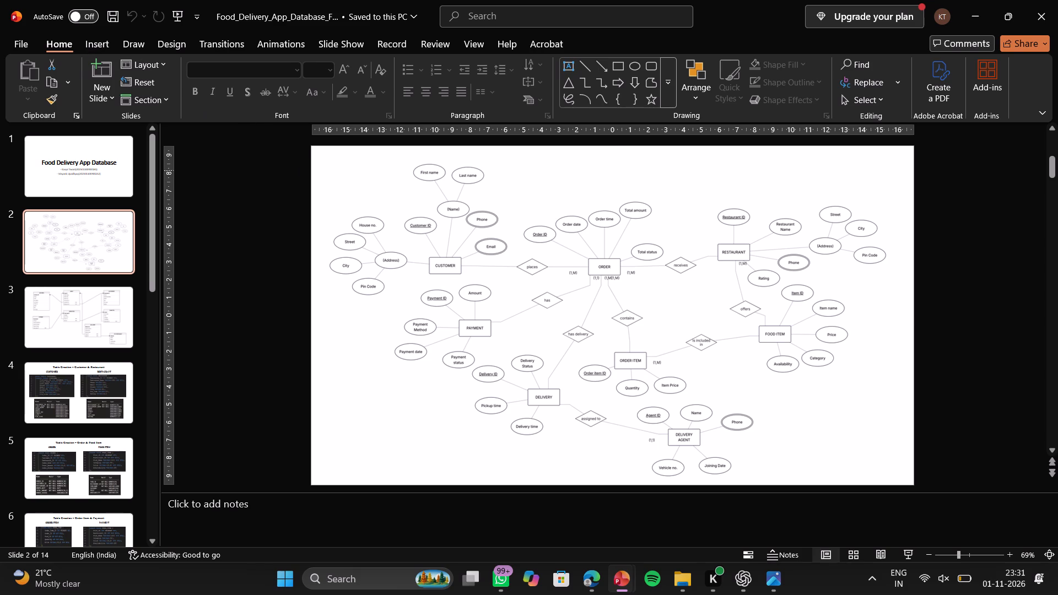
Replace the ER diagram picture on slide 2 with the erdplus diagram 2 image from the Desktop folder.
{"action": "left_click", "coordinate": [343, 183]}
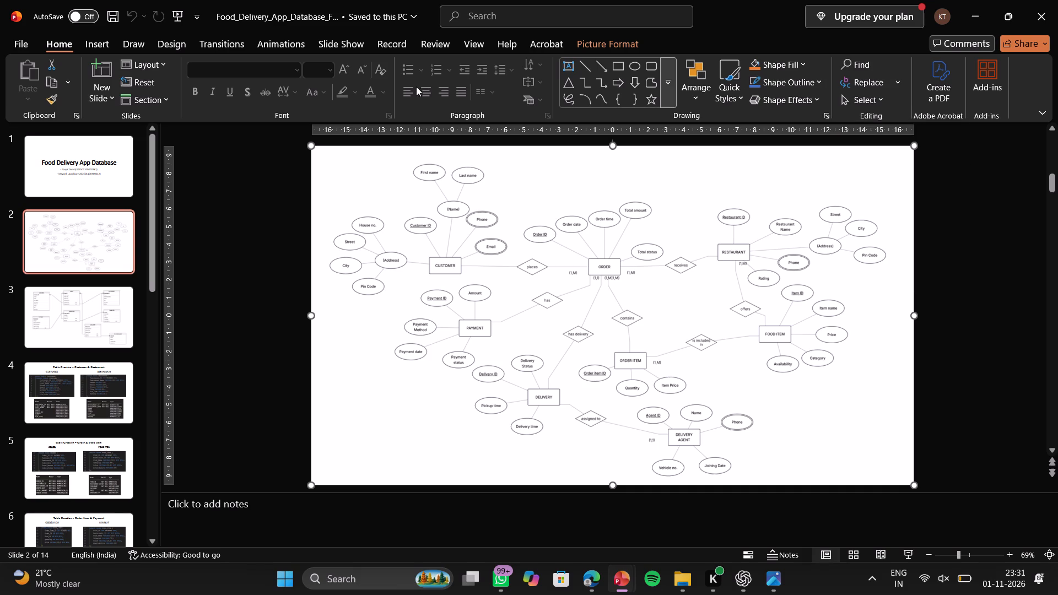
{"action": "left_click", "coordinate": [552, 180]}
{"action": "left_click", "coordinate": [598, 39]}
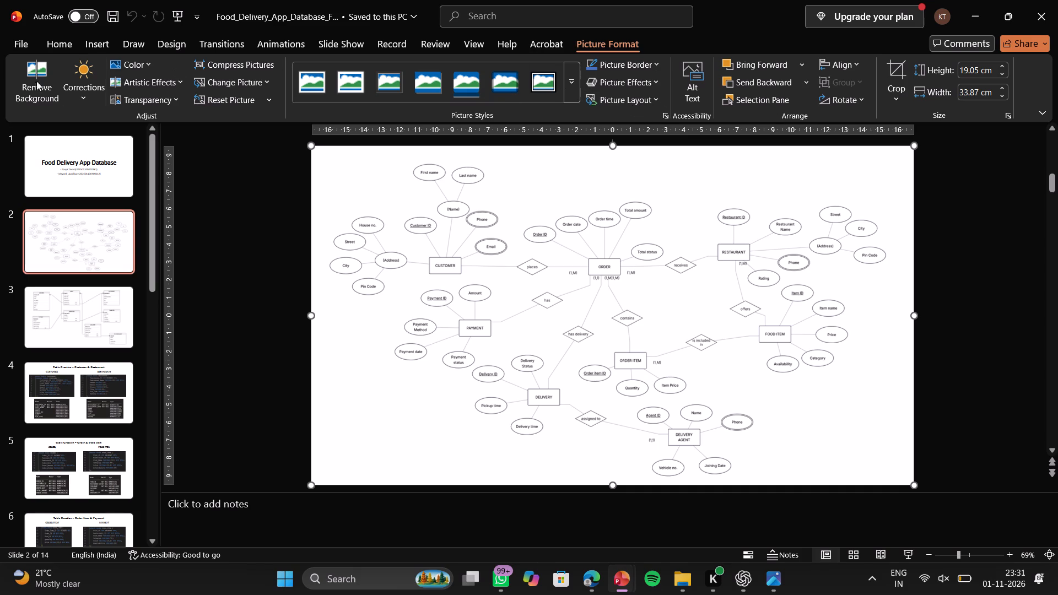
{"action": "left_click", "coordinate": [241, 80]}
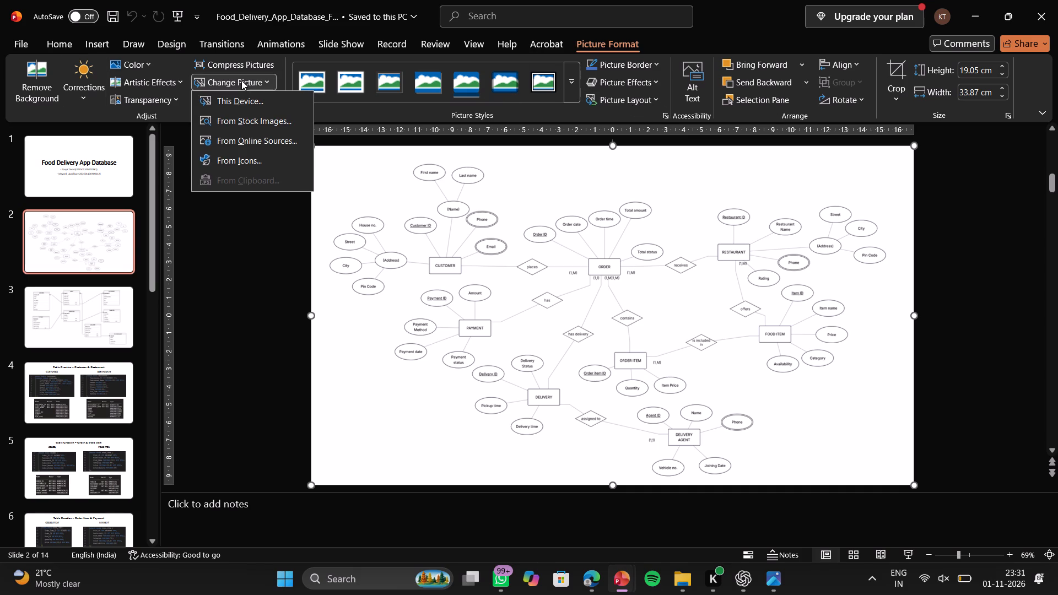
{"action": "left_click", "coordinate": [243, 96]}
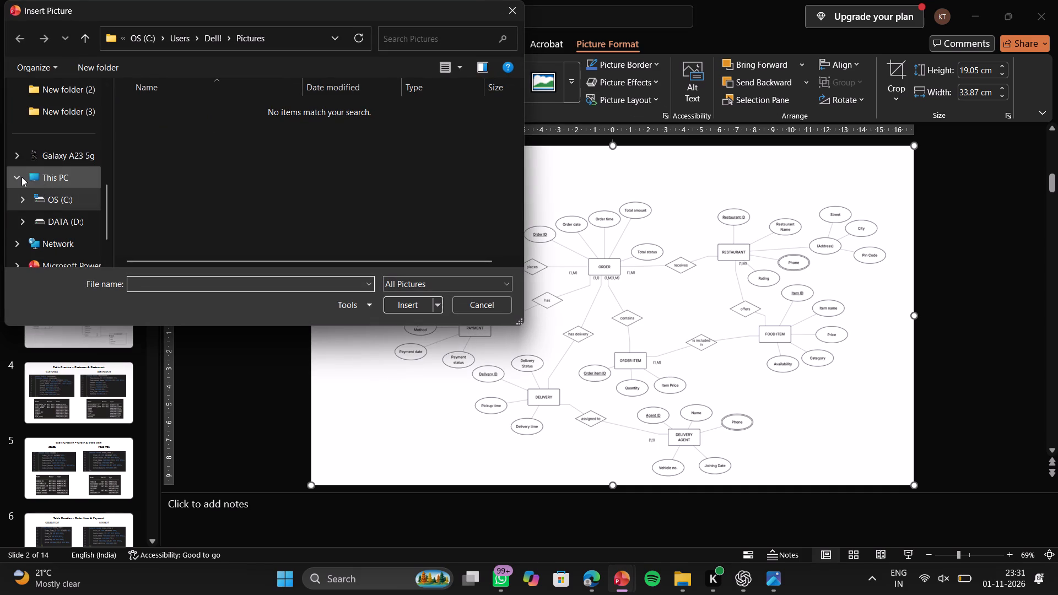
{"action": "left_click", "coordinate": [20, 177]}
{"action": "left_click", "coordinate": [161, 124]}
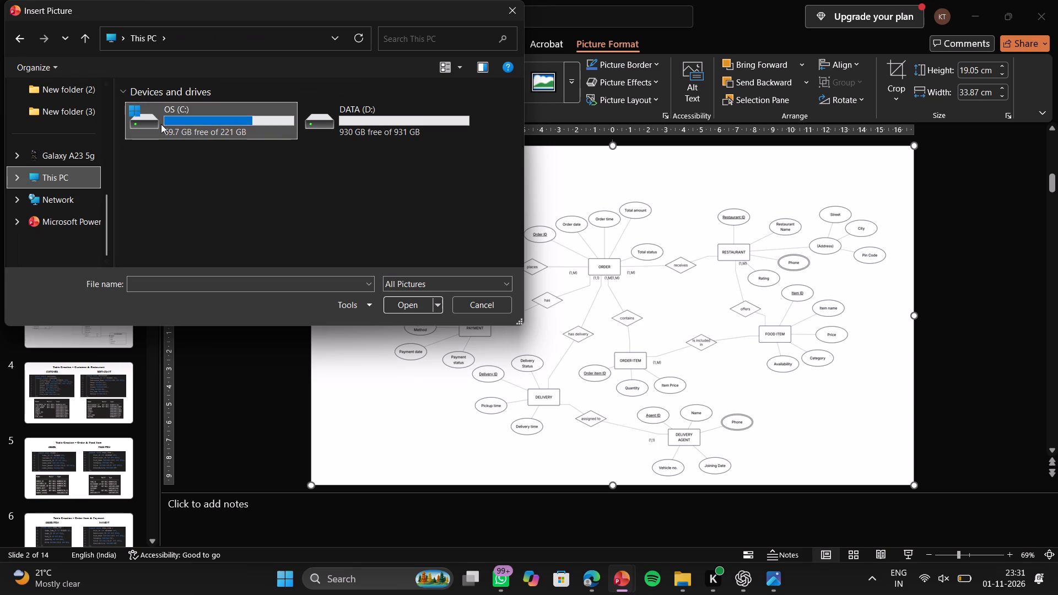
{"action": "left_click", "coordinate": [161, 124]}
{"action": "scroll", "coordinate": [71, 126], "scroll_direction": "up", "scroll_amount": 3}
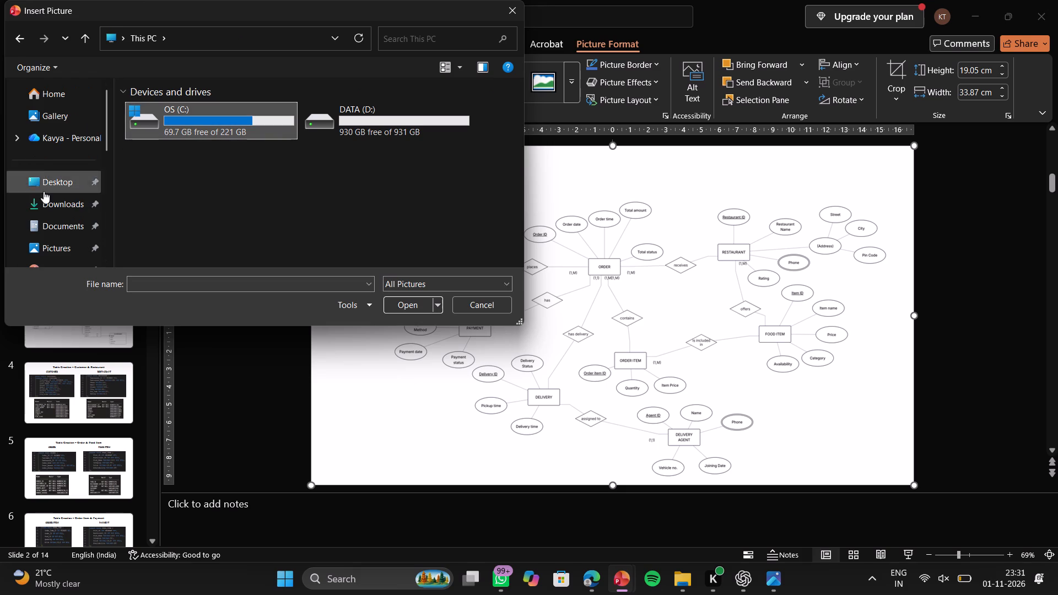
{"action": "double_click", "coordinate": [44, 193]}
{"action": "left_click", "coordinate": [45, 190]}
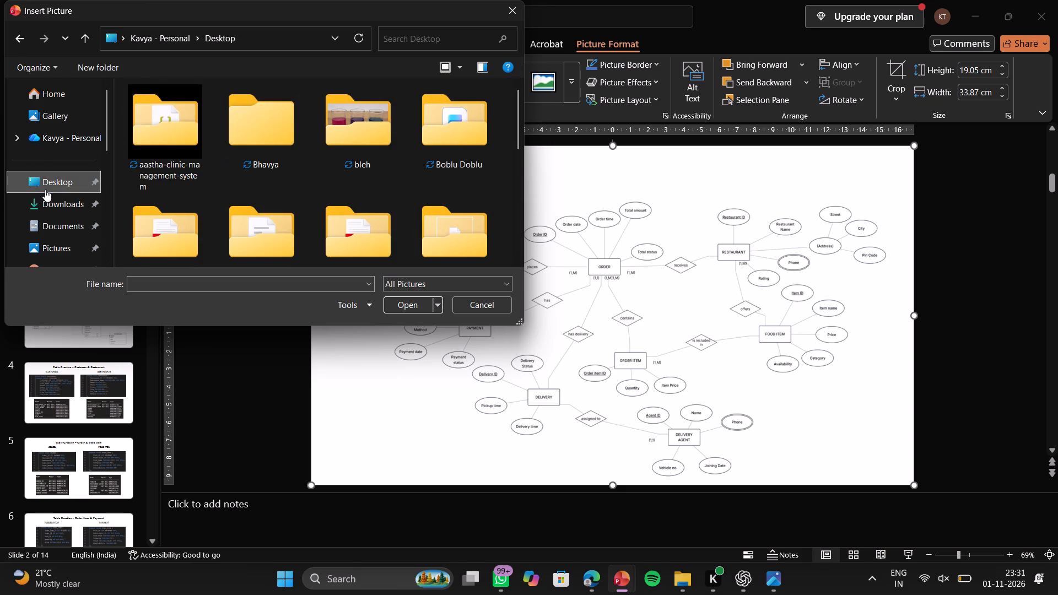
{"action": "scroll", "coordinate": [240, 186], "scroll_direction": "down", "scroll_amount": 3}
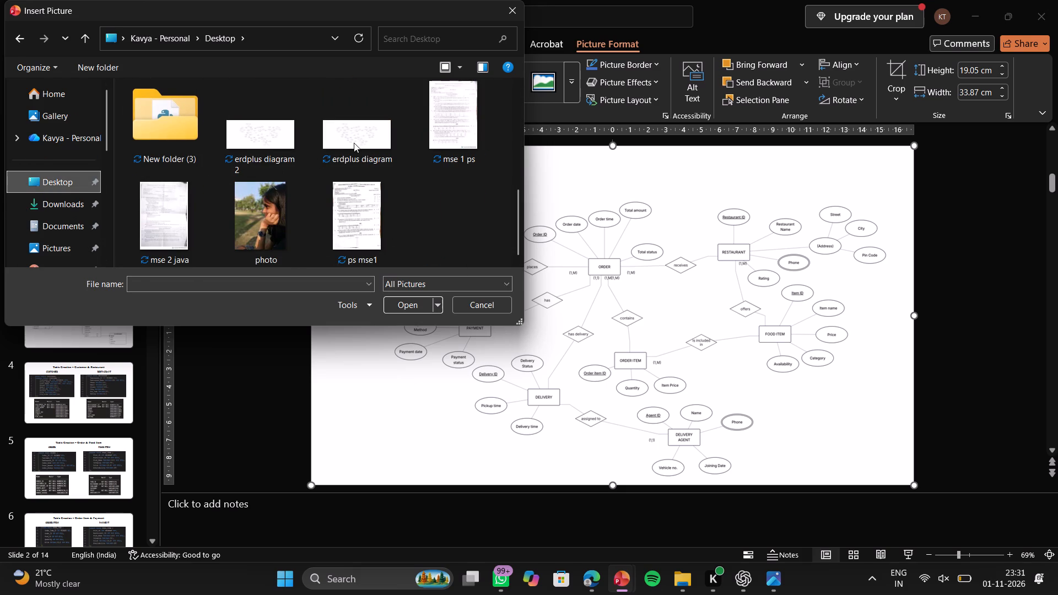
{"action": "left_click", "coordinate": [234, 143]}
{"action": "left_click", "coordinate": [413, 305]}
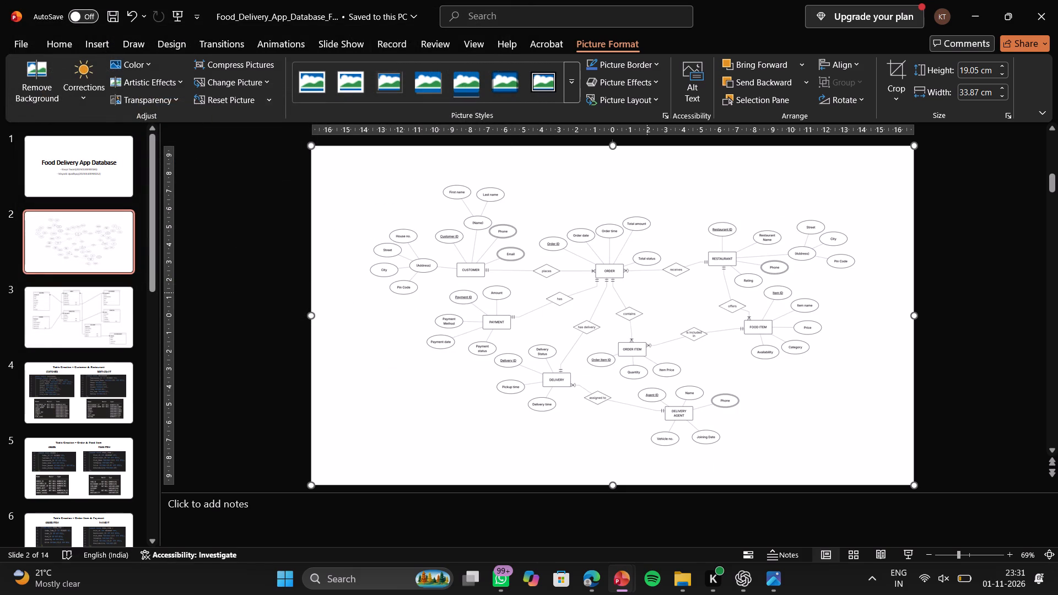
Crop the ER diagram picture on slide 2 on all four sides to about 29.21 cm wide by 16.74 cm high.
{"action": "left_click", "coordinate": [896, 63]}
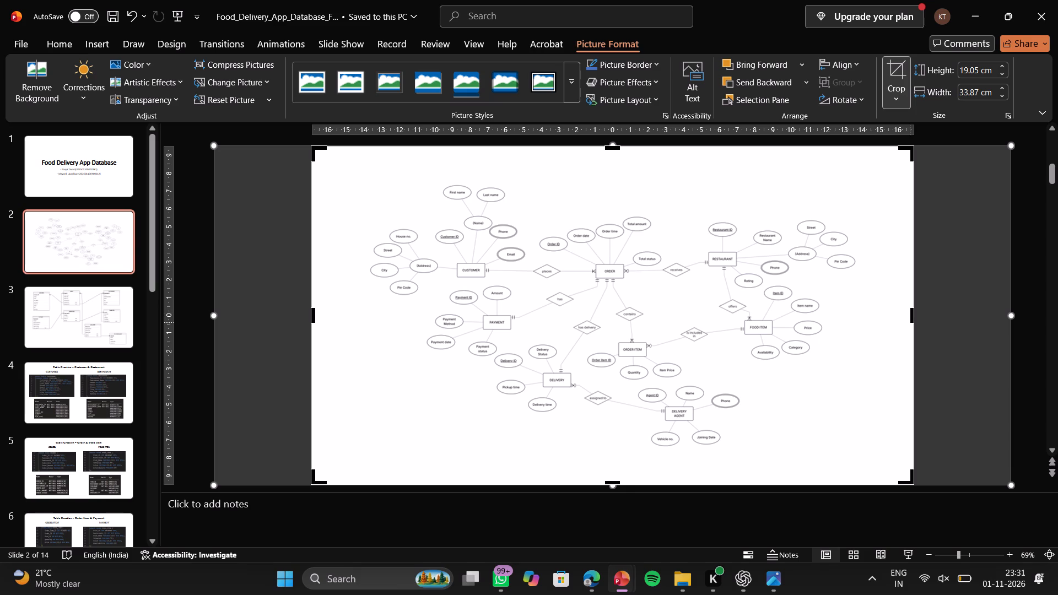
{"action": "left_click_drag", "start_coordinate": [913, 318], "coordinate": [861, 332]}
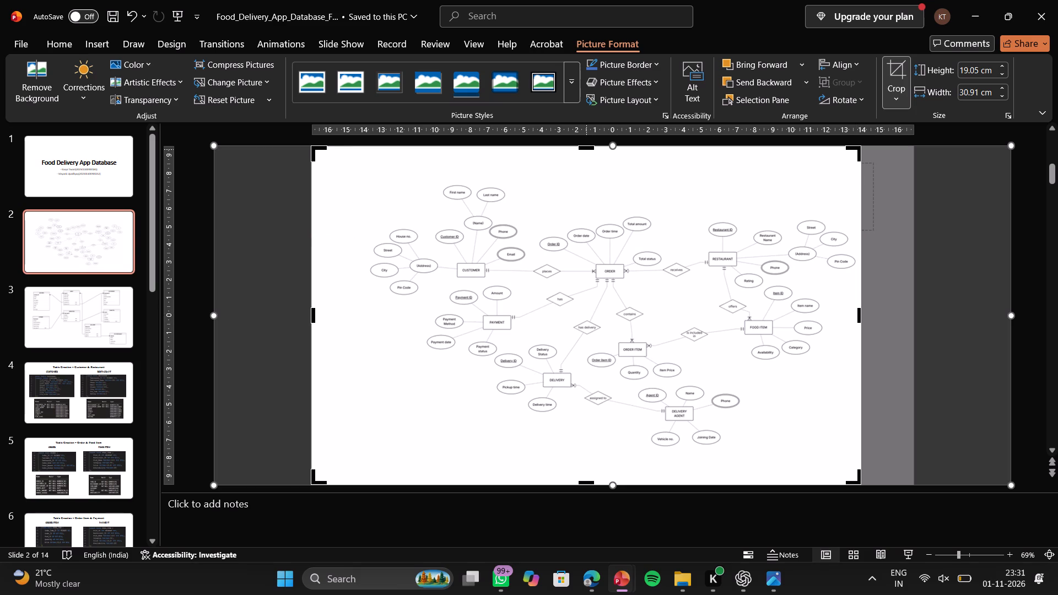
{"action": "left_click_drag", "start_coordinate": [586, 149], "coordinate": [586, 168]}
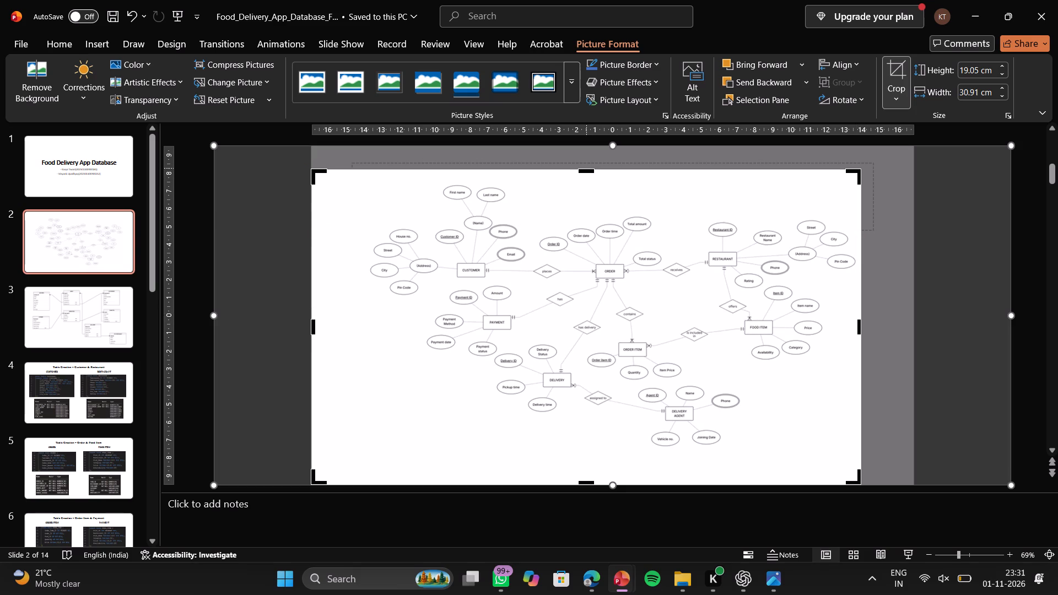
{"action": "left_click_drag", "start_coordinate": [860, 331], "coordinate": [871, 329]}
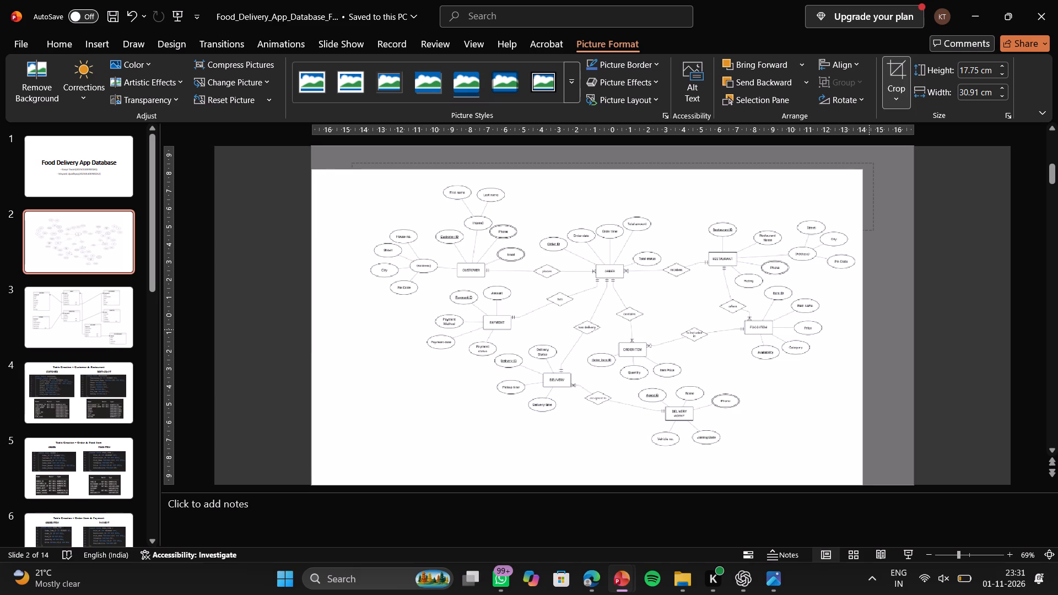
{"action": "left_click_drag", "start_coordinate": [871, 329], "coordinate": [869, 329]}
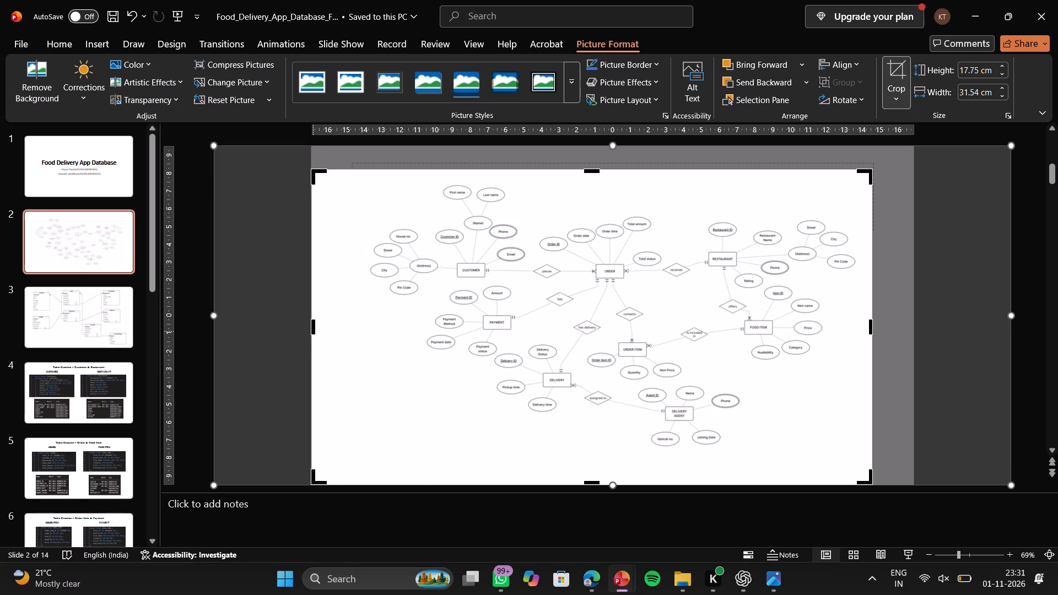
{"action": "left_click_drag", "start_coordinate": [312, 332], "coordinate": [355, 331]}
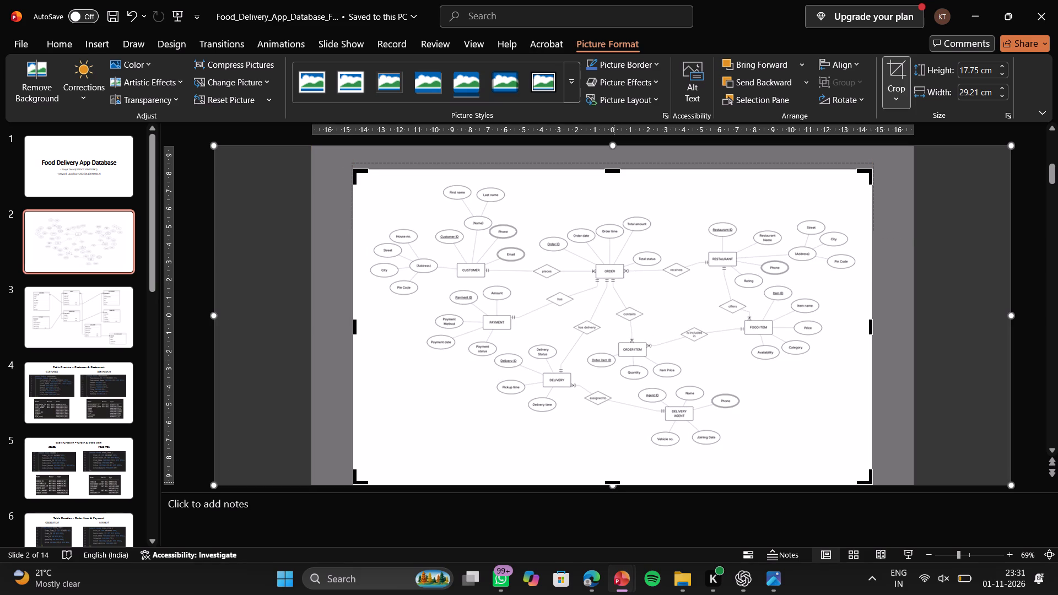
{"action": "left_click_drag", "start_coordinate": [614, 482], "coordinate": [616, 468]}
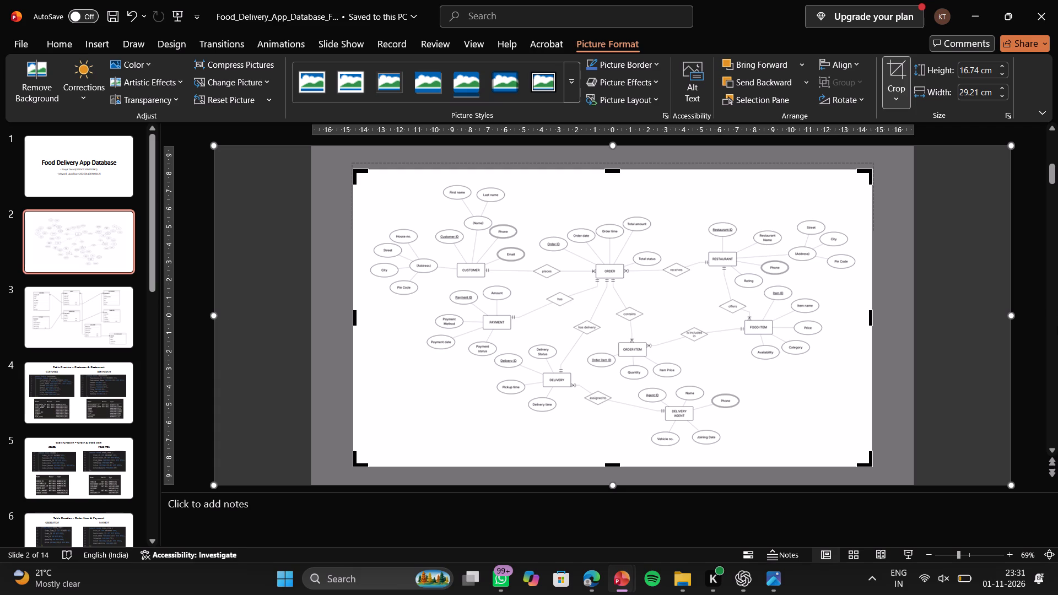
{"action": "left_click", "coordinate": [1038, 306]}
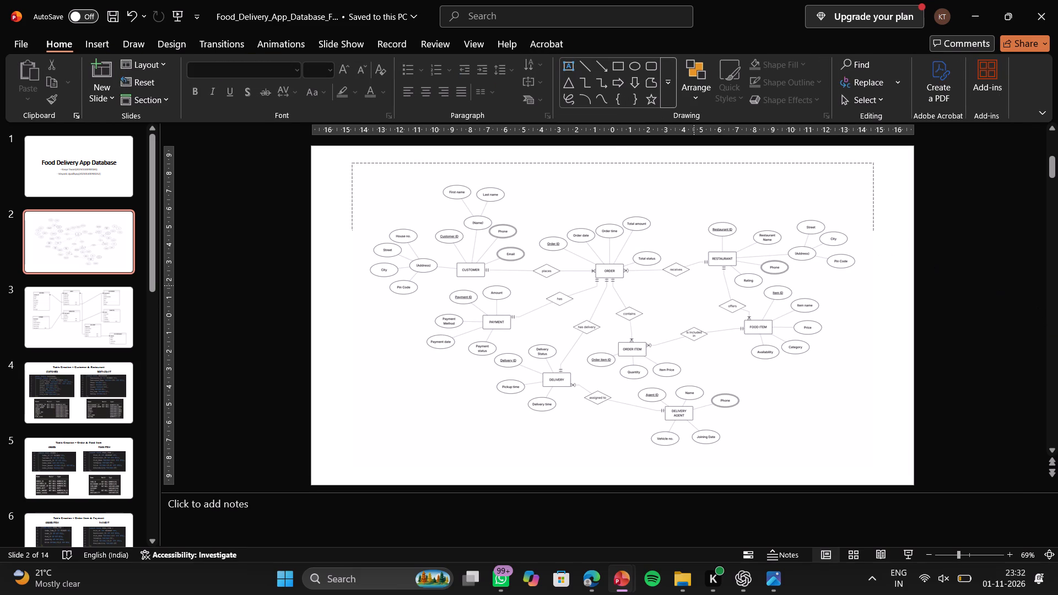
Stretch the cropped ER diagram picture on all four sides until it fills the whole of slide 2.
{"action": "left_click", "coordinate": [689, 288]}
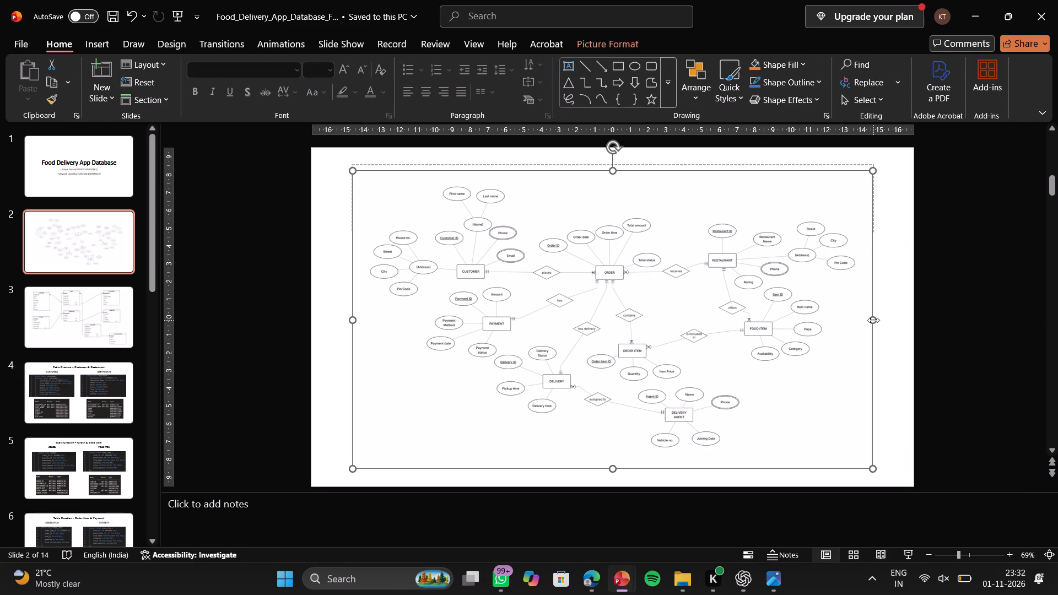
{"action": "left_click_drag", "start_coordinate": [873, 320], "coordinate": [897, 321]}
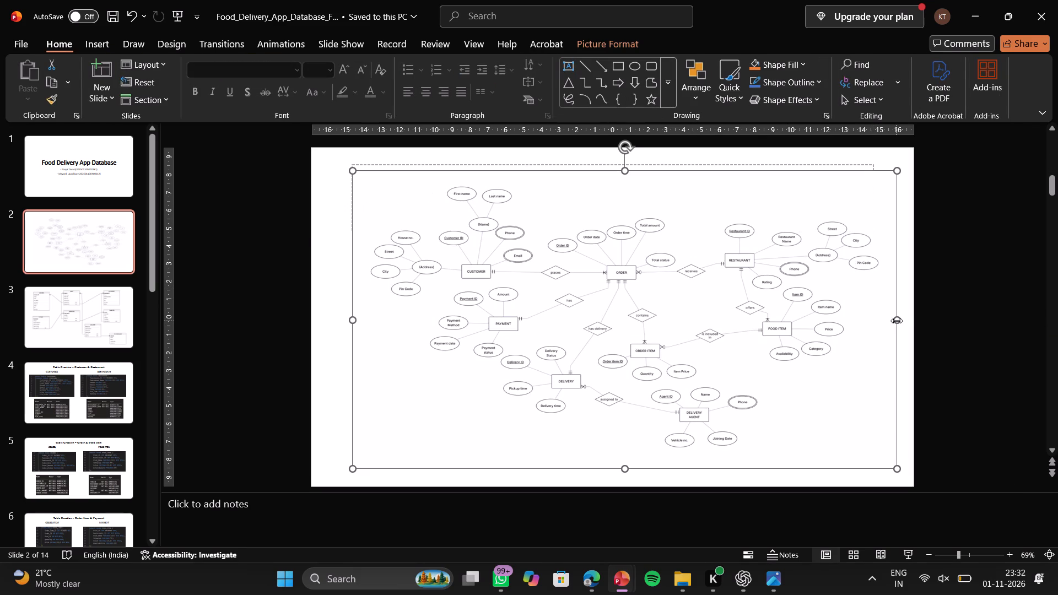
{"action": "left_click_drag", "start_coordinate": [897, 321], "coordinate": [909, 322]}
{"action": "left_click_drag", "start_coordinate": [909, 322], "coordinate": [915, 322]}
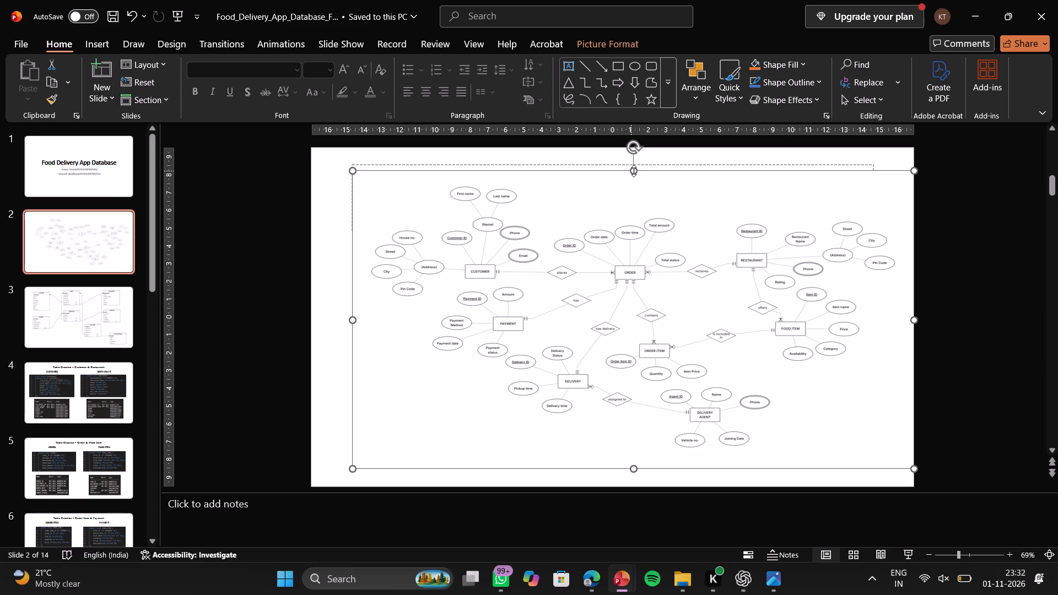
{"action": "left_click_drag", "start_coordinate": [634, 171], "coordinate": [629, 148]}
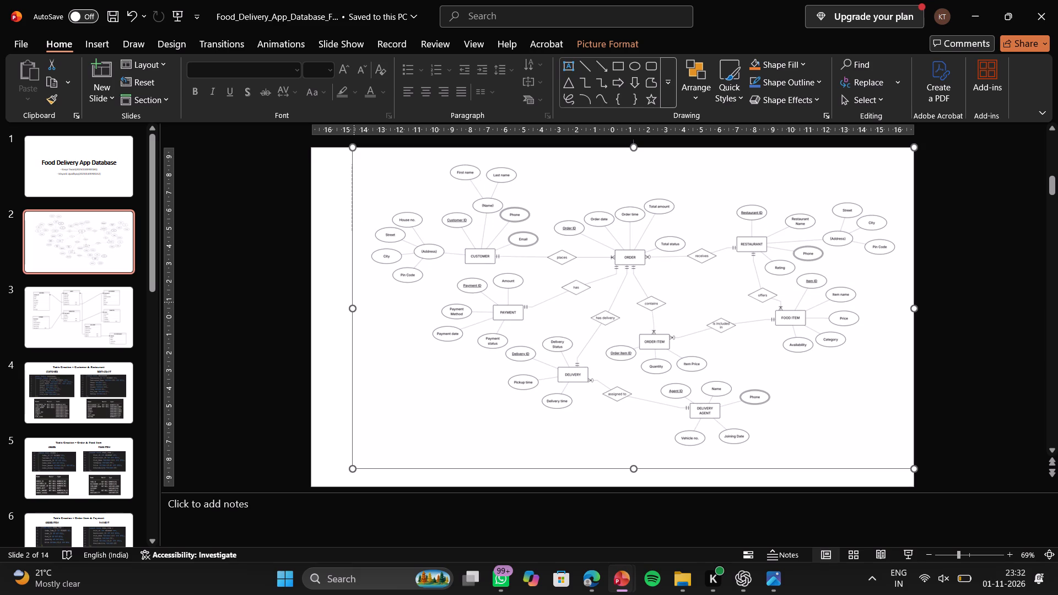
{"action": "left_click_drag", "start_coordinate": [353, 306], "coordinate": [317, 313]}
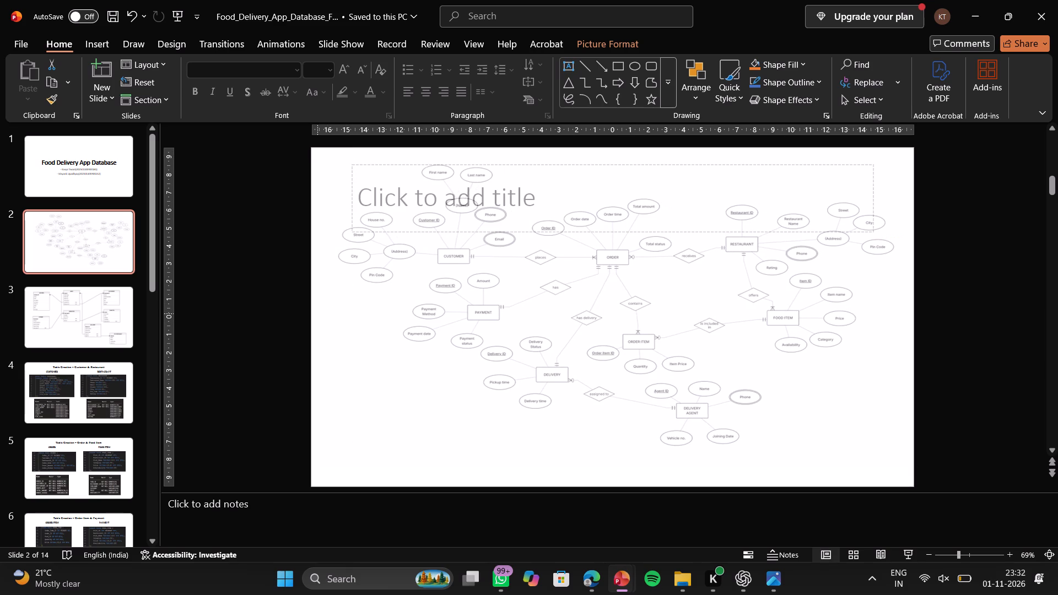
{"action": "left_click_drag", "start_coordinate": [317, 313], "coordinate": [312, 314]}
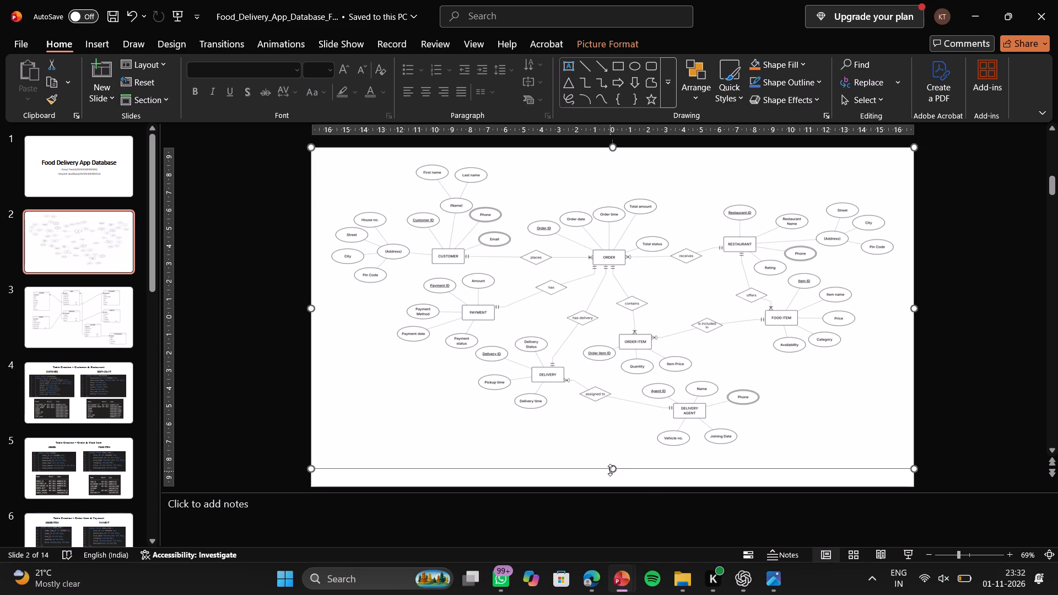
{"action": "left_click_drag", "start_coordinate": [610, 470], "coordinate": [607, 486]}
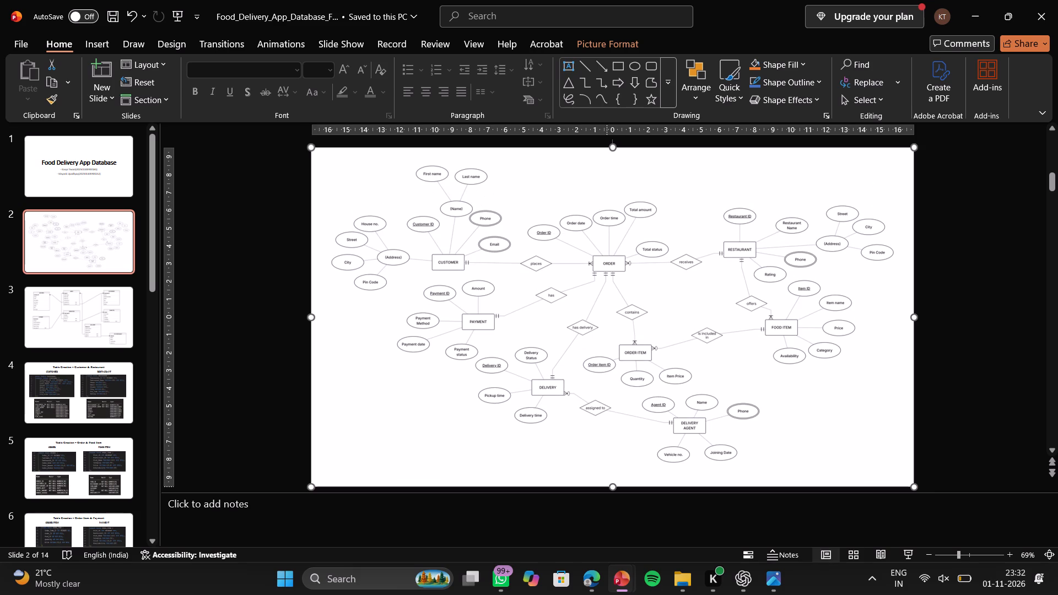
{"action": "left_click", "coordinate": [1028, 307]}
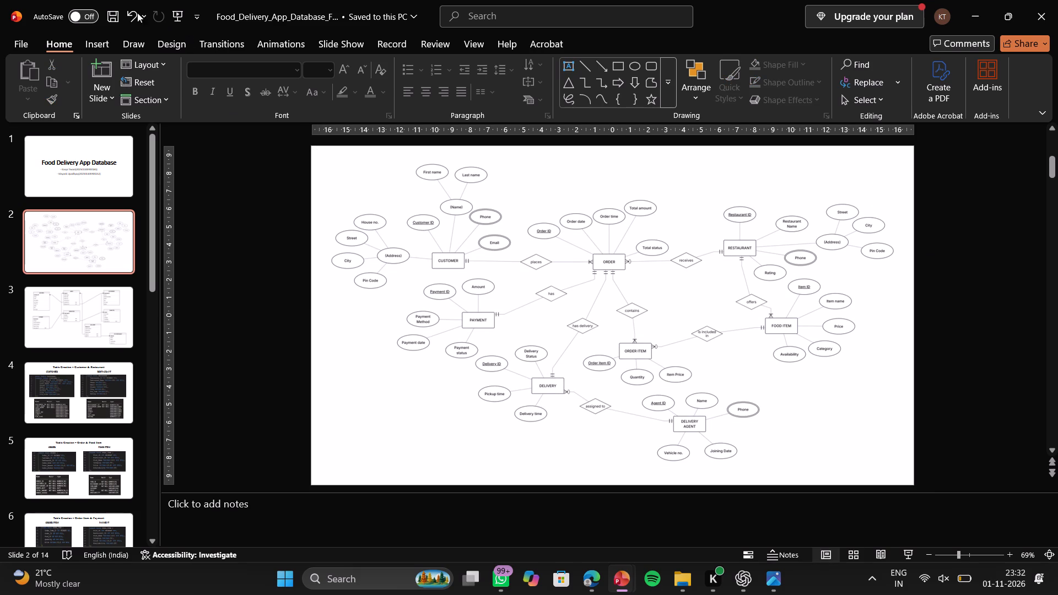
Save the presentation.
{"action": "left_click", "coordinate": [115, 17]}
Save a copy of the presentation in the Desktop folder as "Food_Delivery_App_Database_Final 2".
{"action": "left_click", "coordinate": [13, 39]}
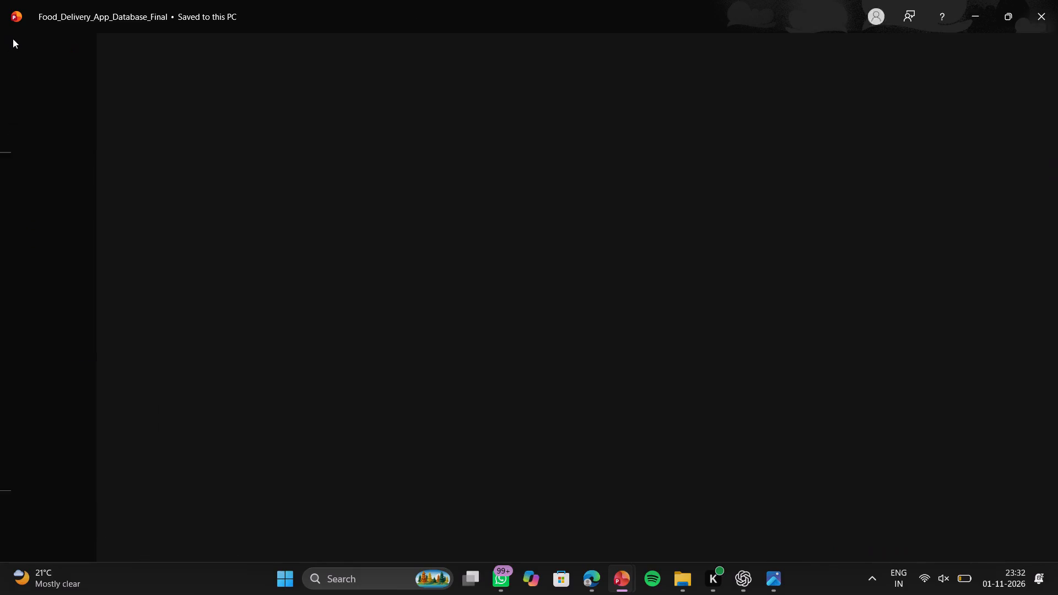
{"action": "left_click", "coordinate": [41, 226]}
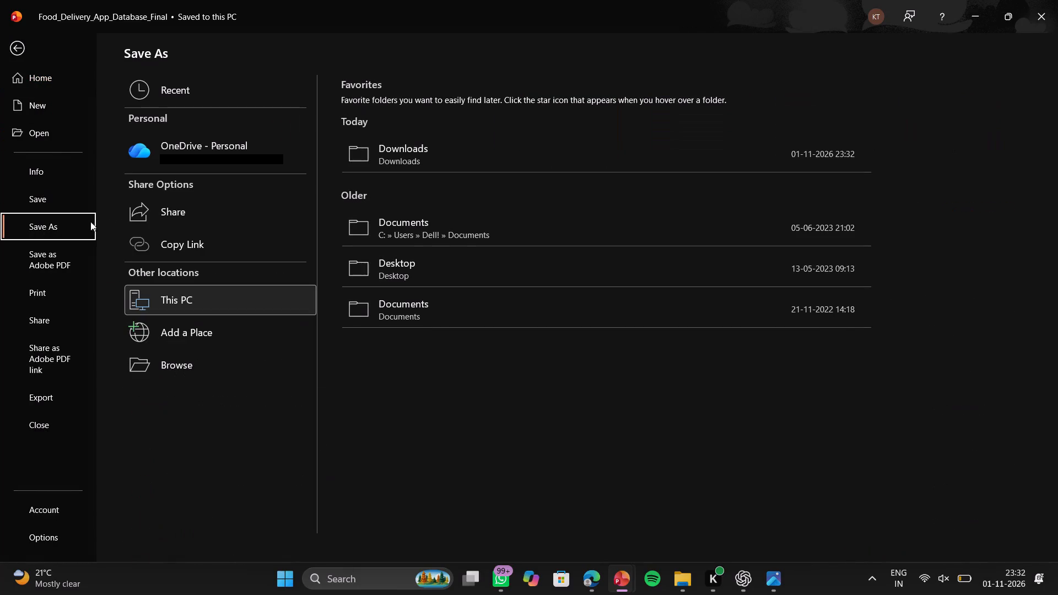
{"action": "left_click", "coordinate": [236, 297]}
{"action": "left_click", "coordinate": [397, 253]}
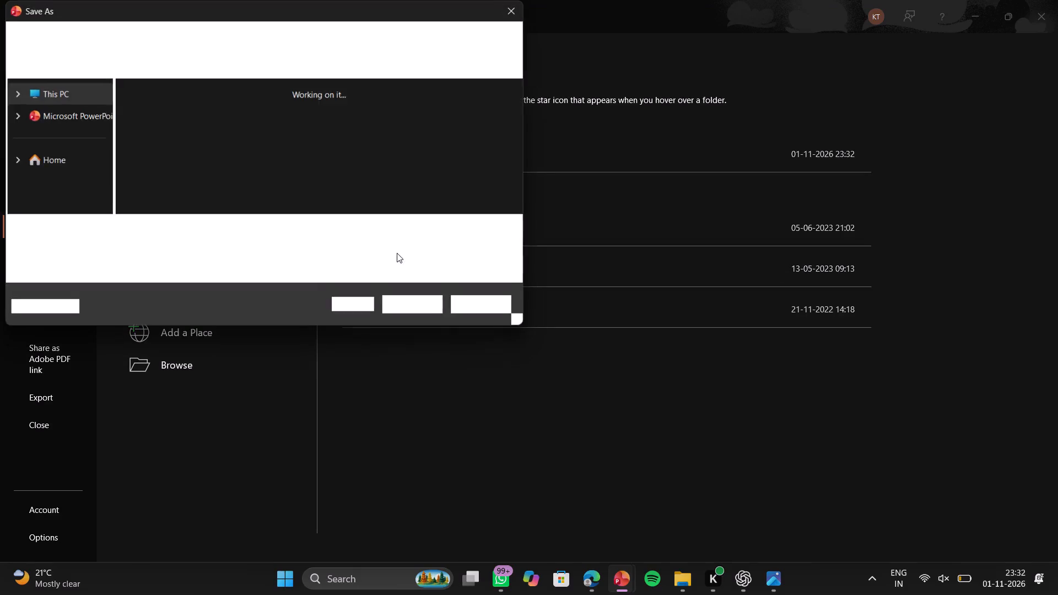
{"action": "left_click", "coordinate": [242, 224]}
{"action": "key", "text": "space"}
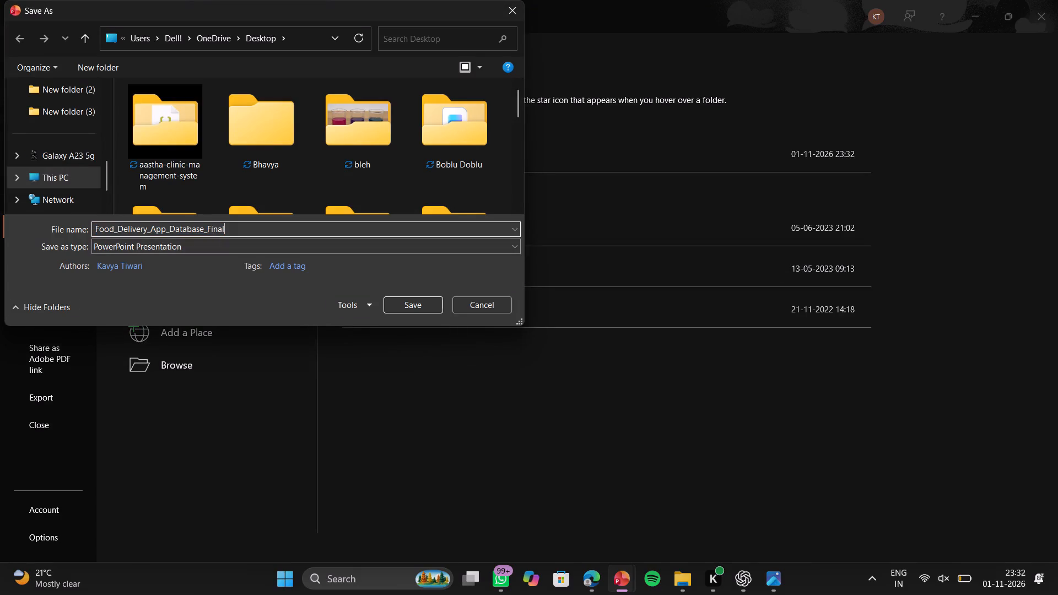
{"action": "type", "text": "2"}
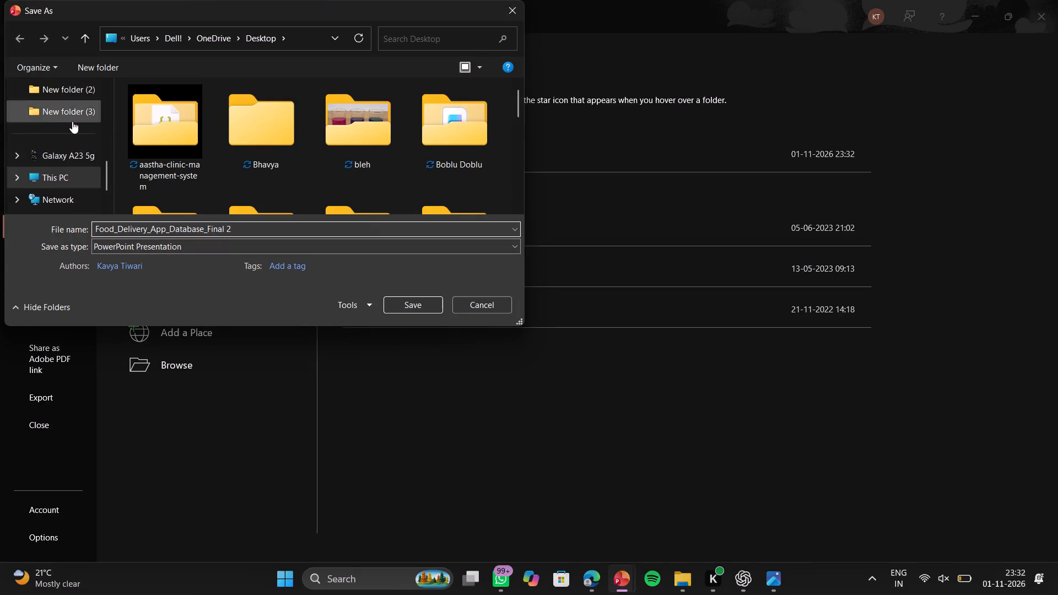
{"action": "scroll", "coordinate": [72, 121], "scroll_direction": "up", "scroll_amount": 6}
{"action": "left_click", "coordinate": [66, 183]}
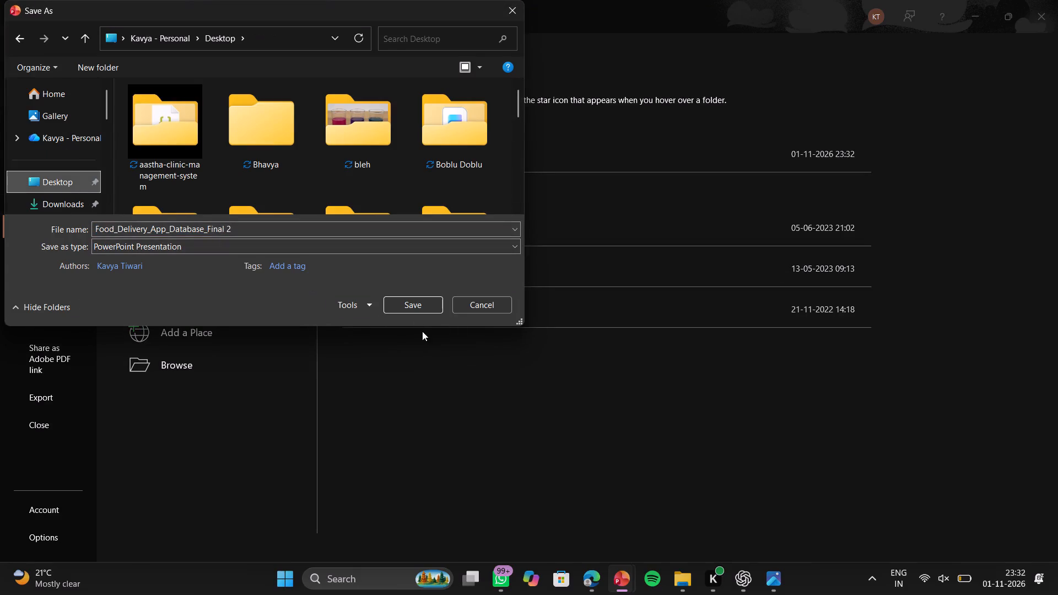
{"action": "left_click", "coordinate": [415, 307]}
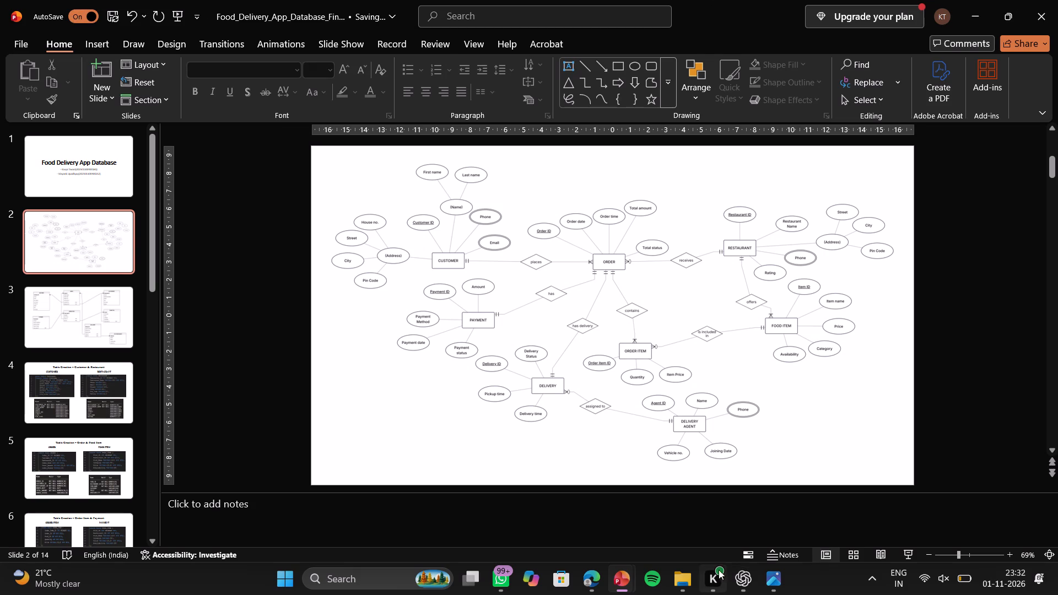
Switch to the course page in Edge and open the LAB-1 ER diagram assignment's submission for editing.
{"action": "left_click", "coordinate": [586, 584]}
{"action": "left_click", "coordinate": [536, 491]}
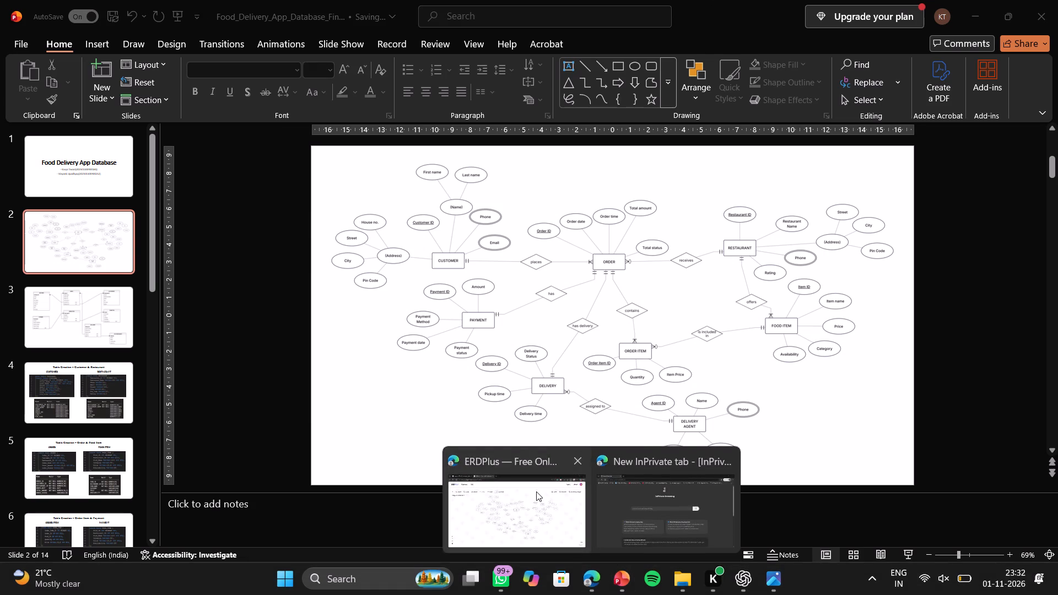
{"action": "left_click", "coordinate": [126, 247]}
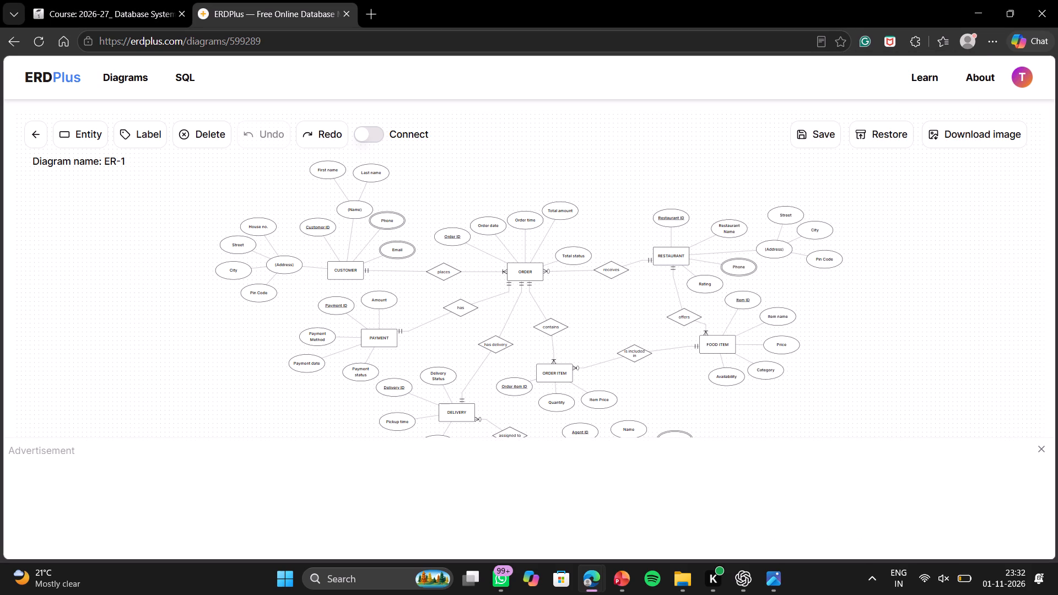
{"action": "left_click", "coordinate": [94, 8]}
{"action": "left_click", "coordinate": [158, 181]}
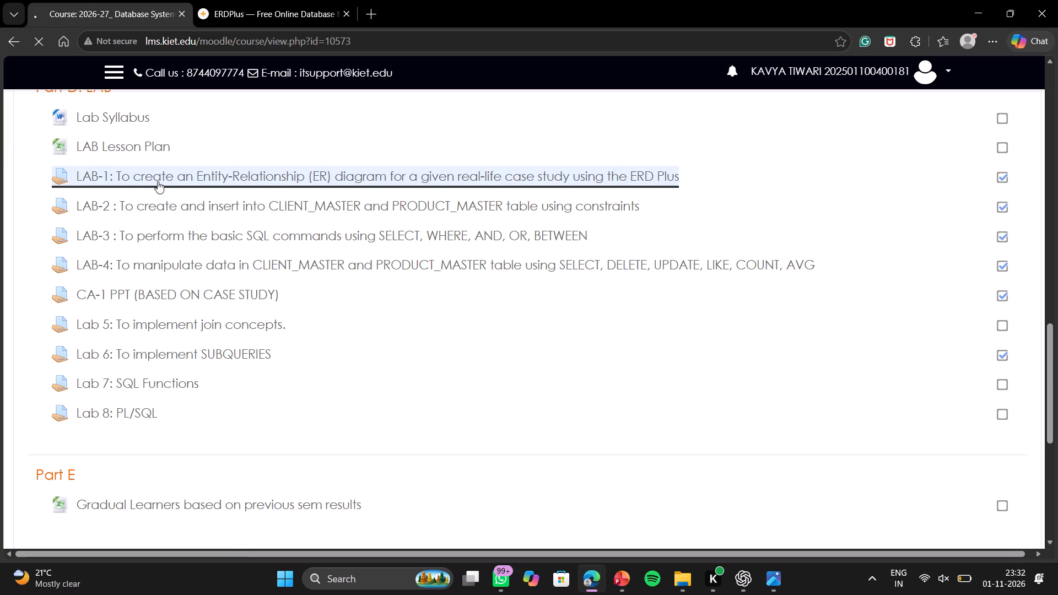
{"action": "scroll", "coordinate": [487, 403], "scroll_direction": "down", "scroll_amount": 4}
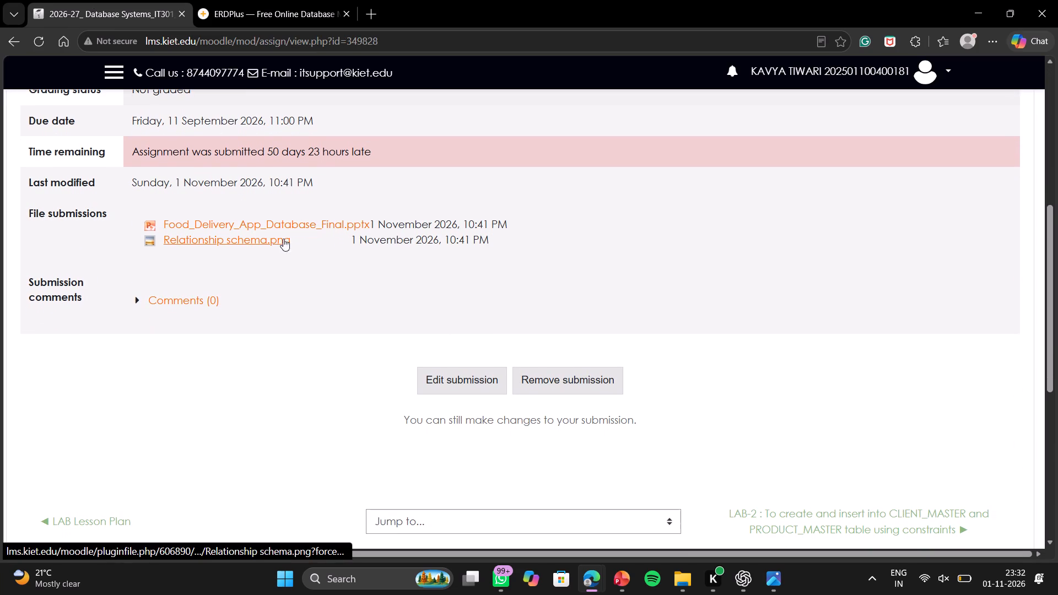
{"action": "left_click", "coordinate": [465, 377]}
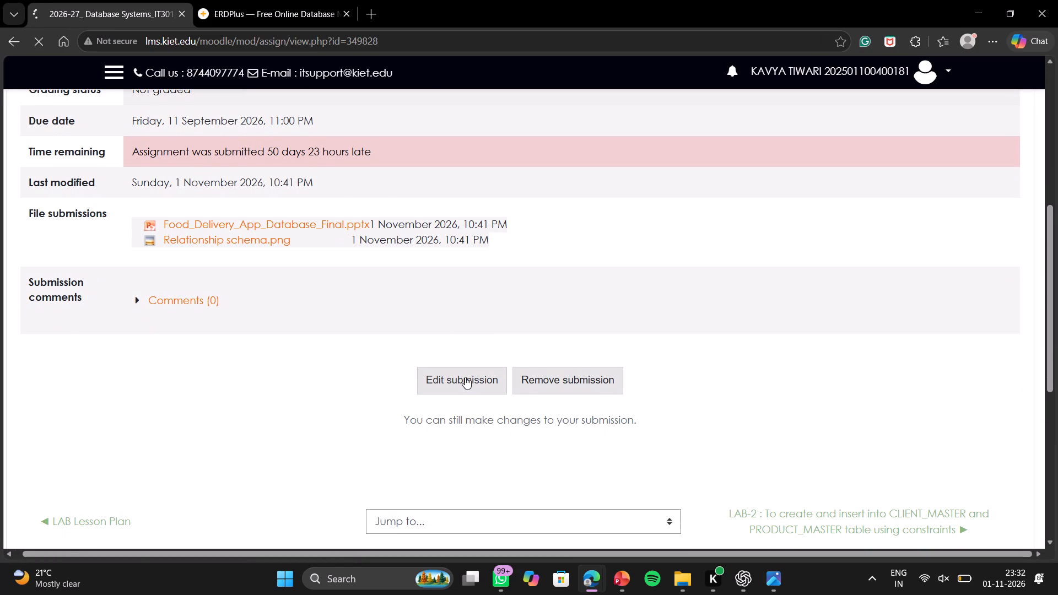
Delete Food_Delivery_App_Database_Final.pptx from the assignment's submitted files.
{"action": "scroll", "coordinate": [500, 369], "scroll_direction": "down", "scroll_amount": 4}
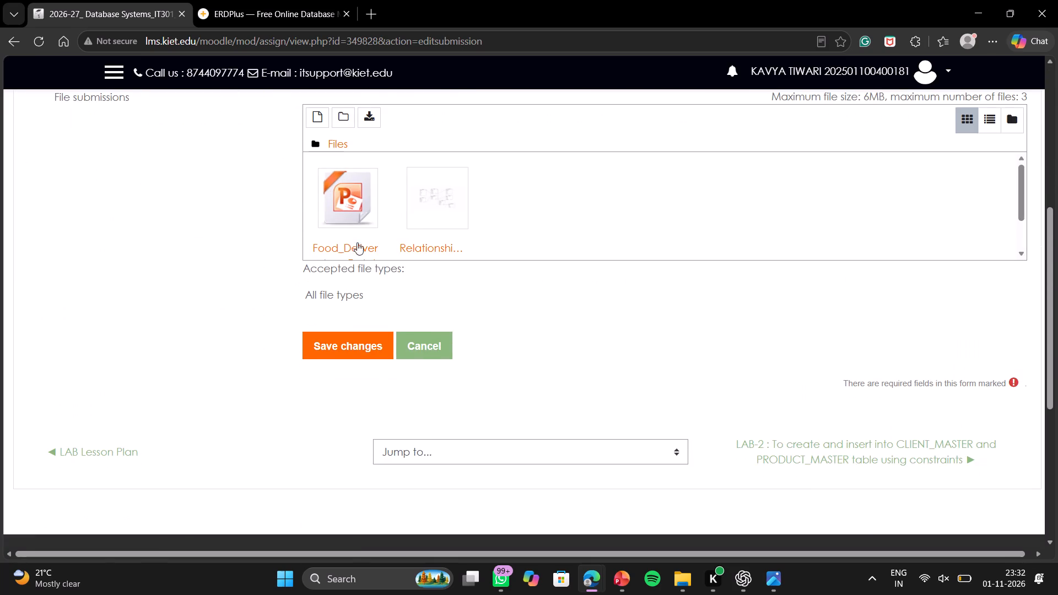
{"action": "left_click", "coordinate": [347, 226]}
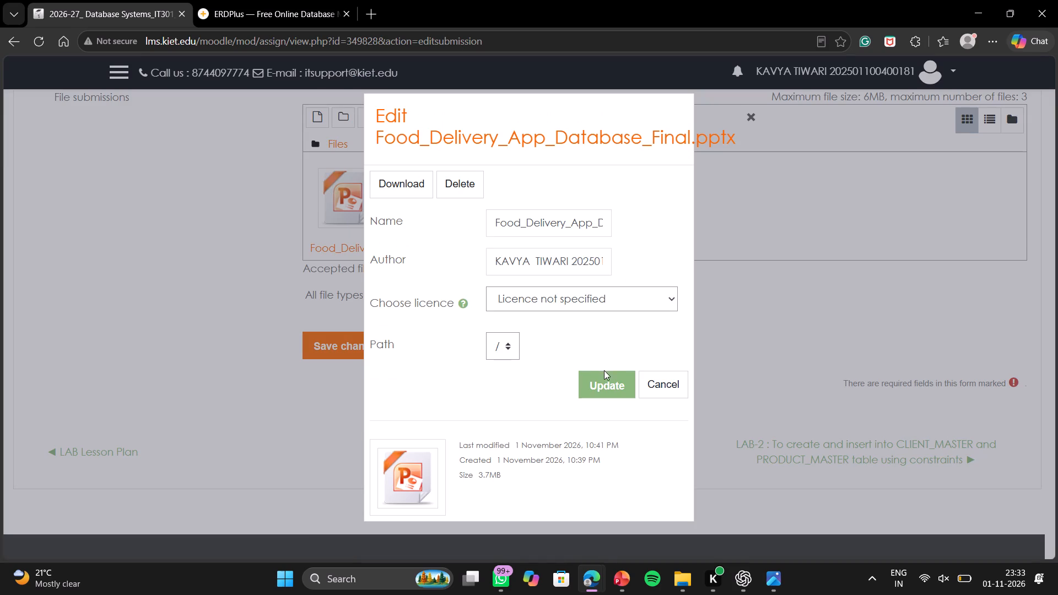
{"action": "left_click", "coordinate": [457, 191]}
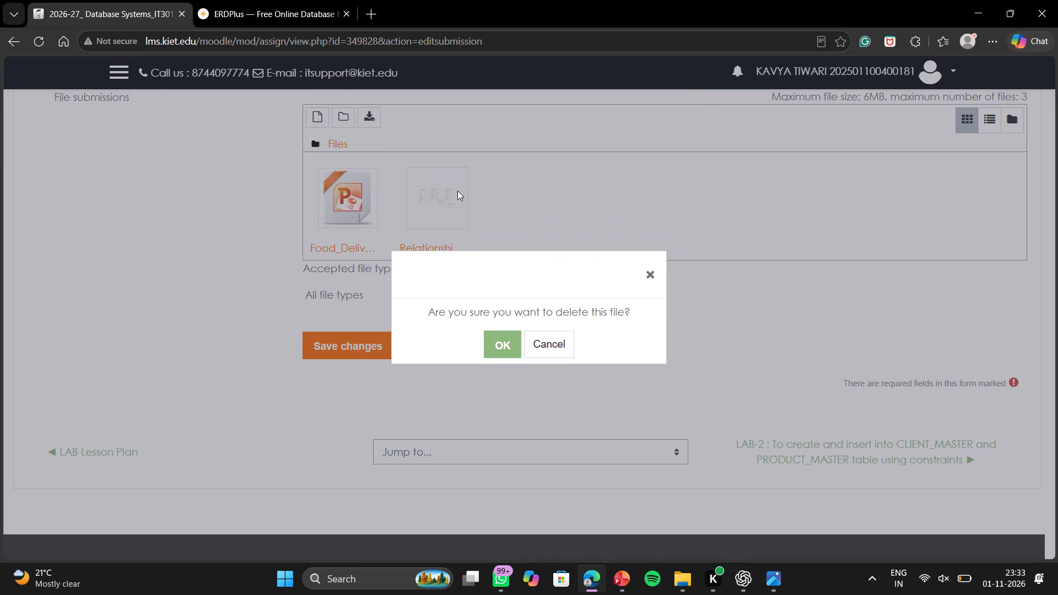
{"action": "left_click", "coordinate": [496, 337]}
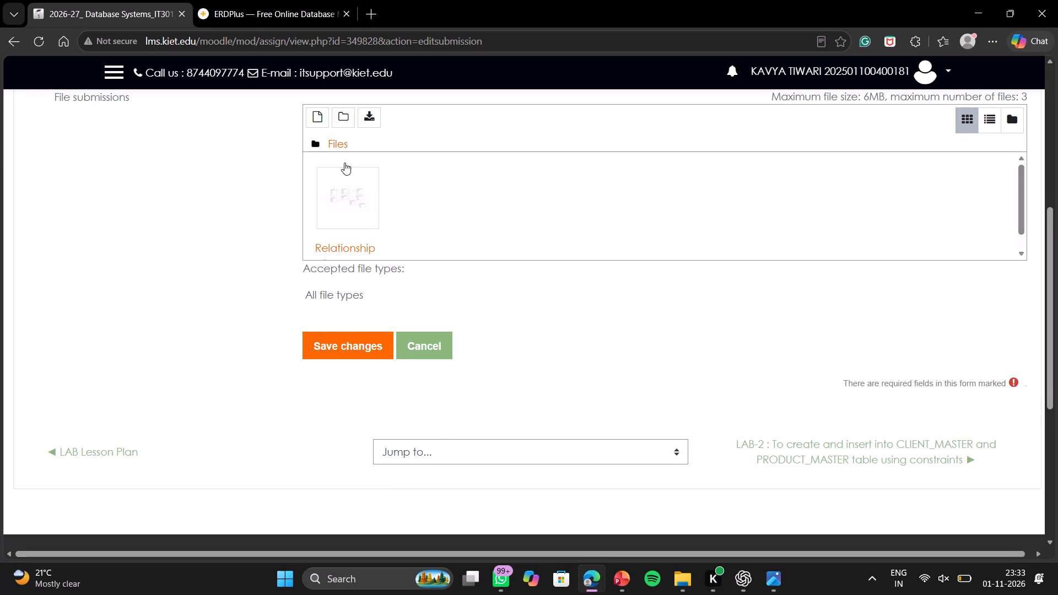
Upload Food_Delivery_App_Database_Final 2 from the Desktop folder to the assignment's submitted files.
{"action": "left_click", "coordinate": [316, 122]}
{"action": "left_click", "coordinate": [421, 249]}
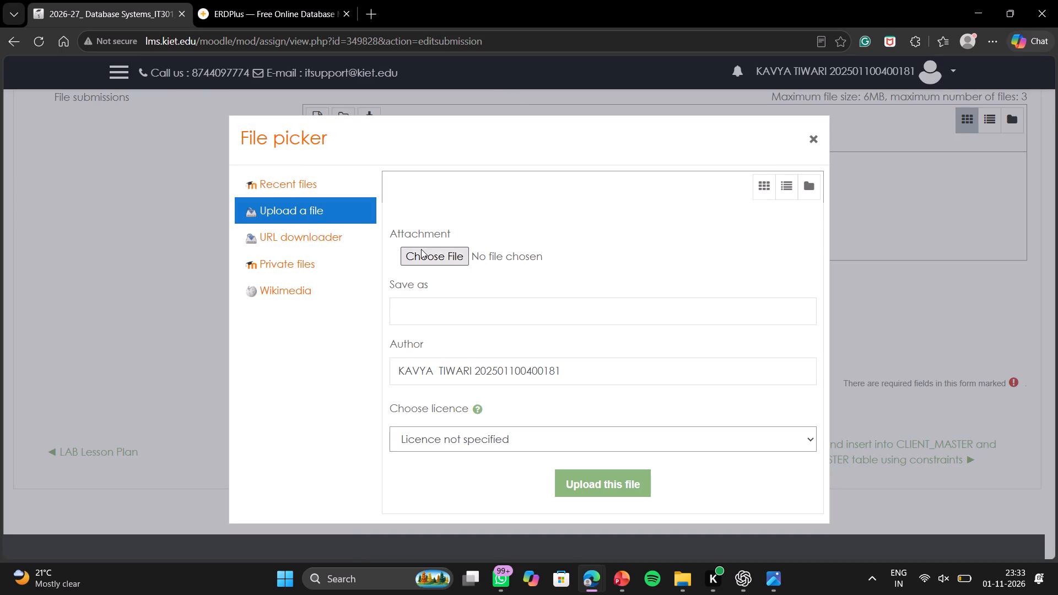
{"action": "left_click", "coordinate": [422, 261]}
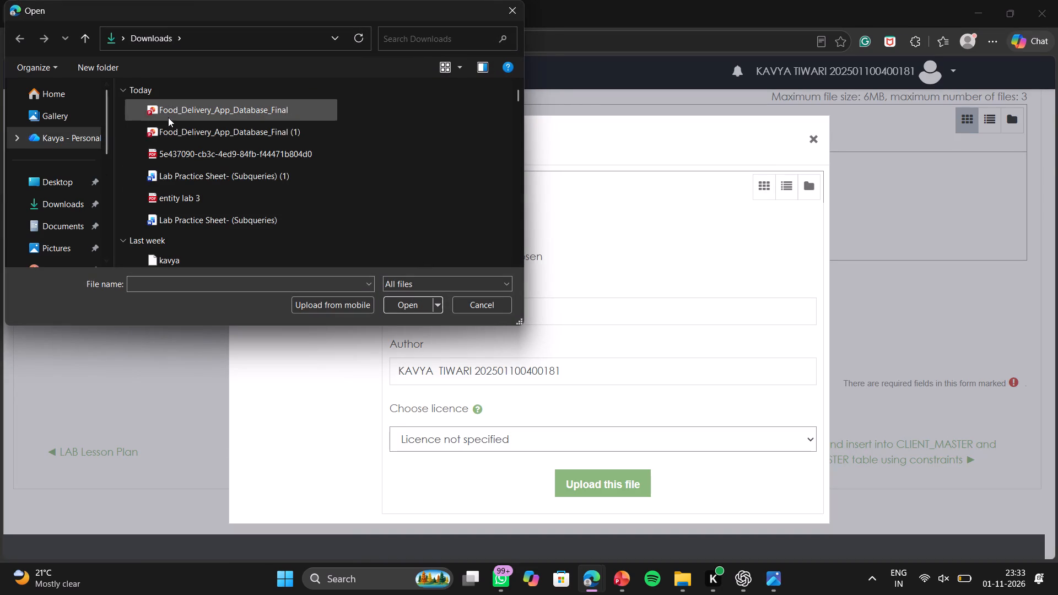
{"action": "left_click", "coordinate": [44, 182]}
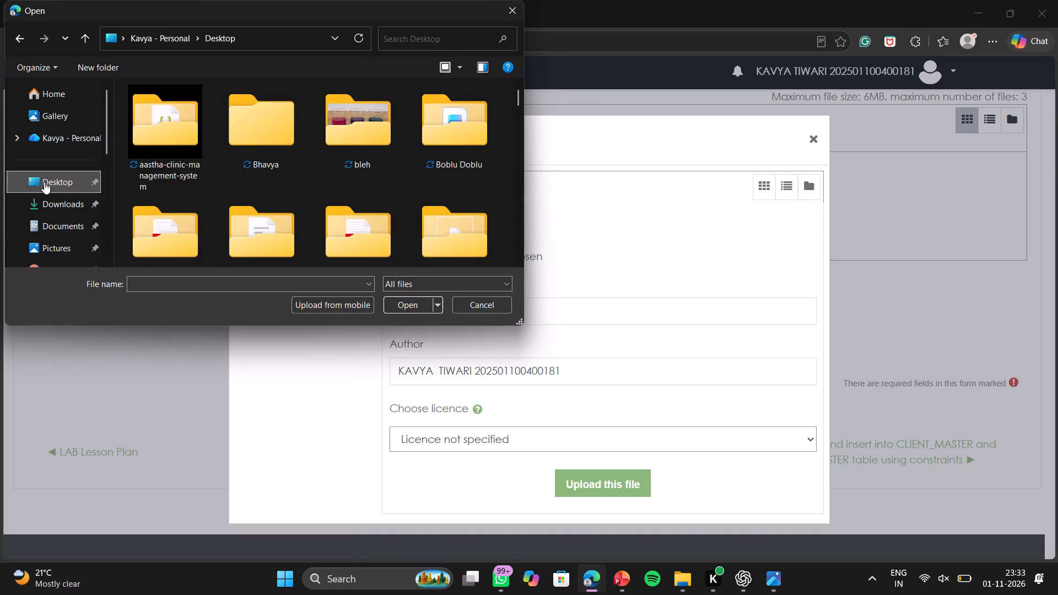
{"action": "scroll", "coordinate": [261, 195], "scroll_direction": "down", "scroll_amount": 4}
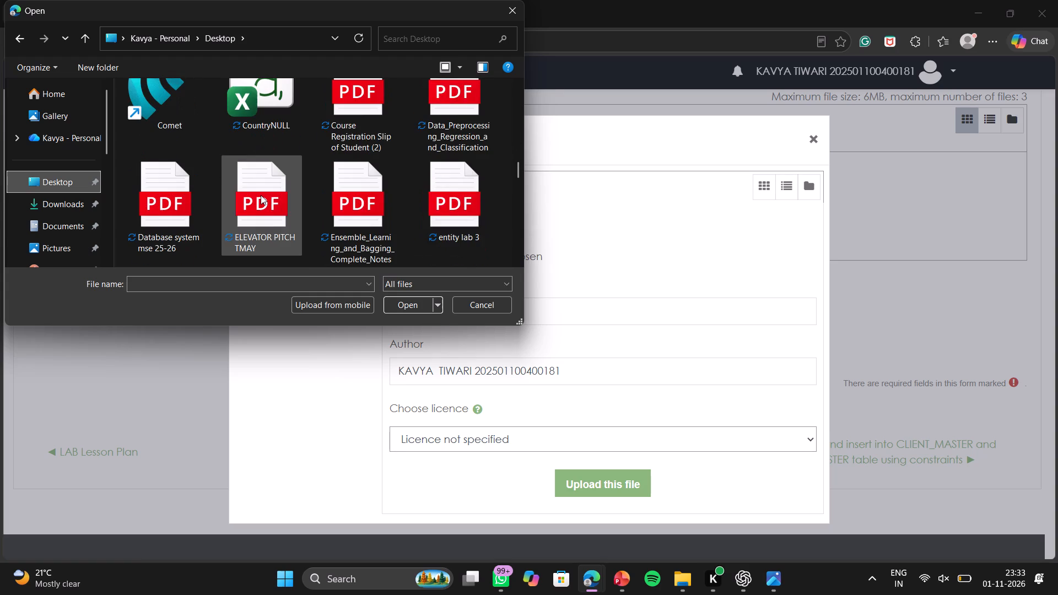
{"action": "scroll", "coordinate": [261, 195], "scroll_direction": "down", "scroll_amount": 2}
{"action": "scroll", "coordinate": [261, 195], "scroll_direction": "up", "scroll_amount": 1}
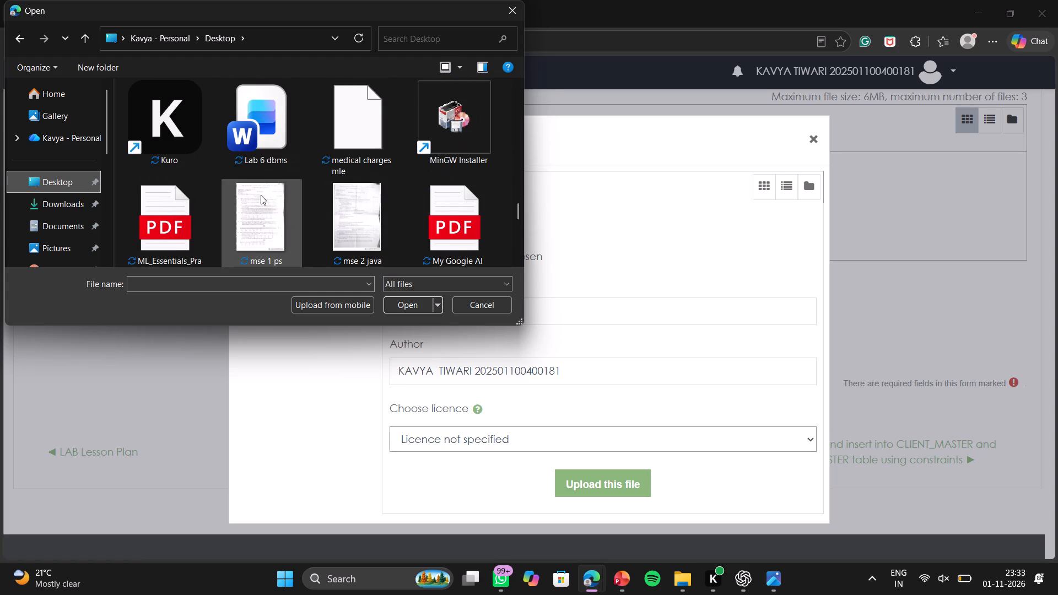
{"action": "scroll", "coordinate": [261, 195], "scroll_direction": "up", "scroll_amount": 2}
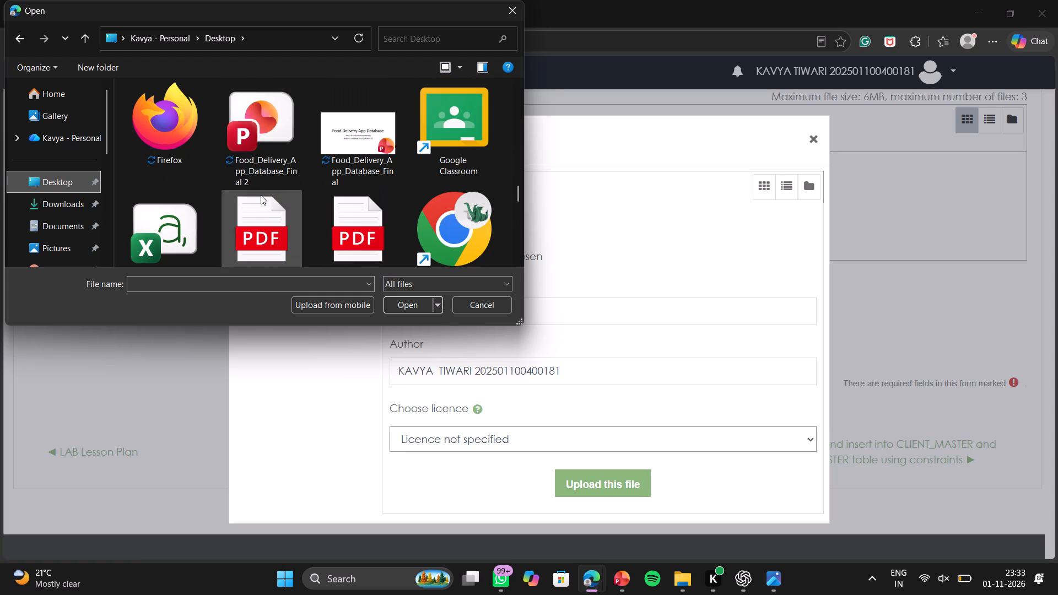
{"action": "left_click", "coordinate": [272, 141]}
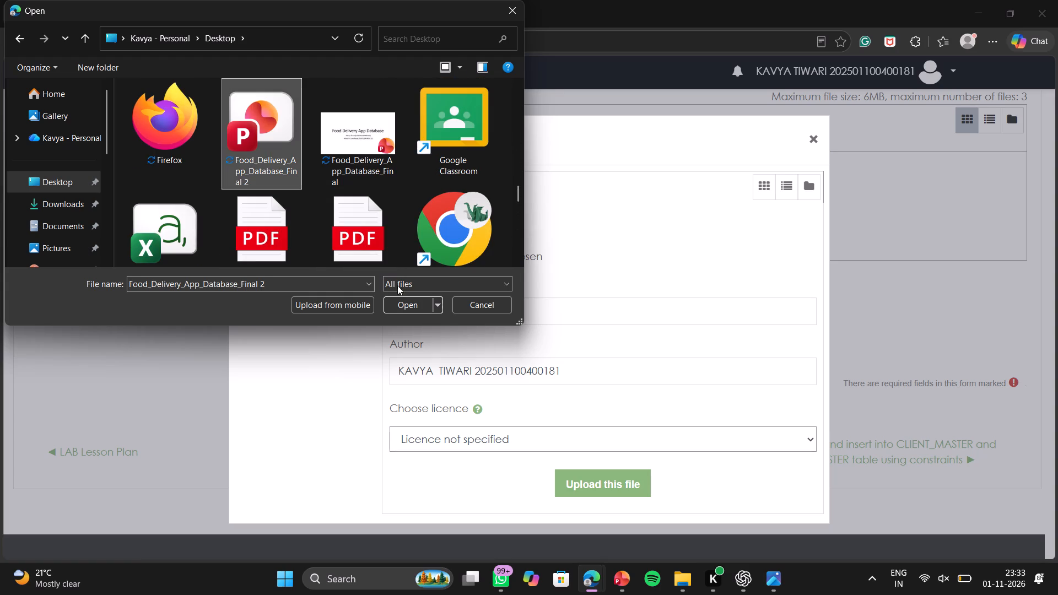
{"action": "left_click", "coordinate": [396, 301]}
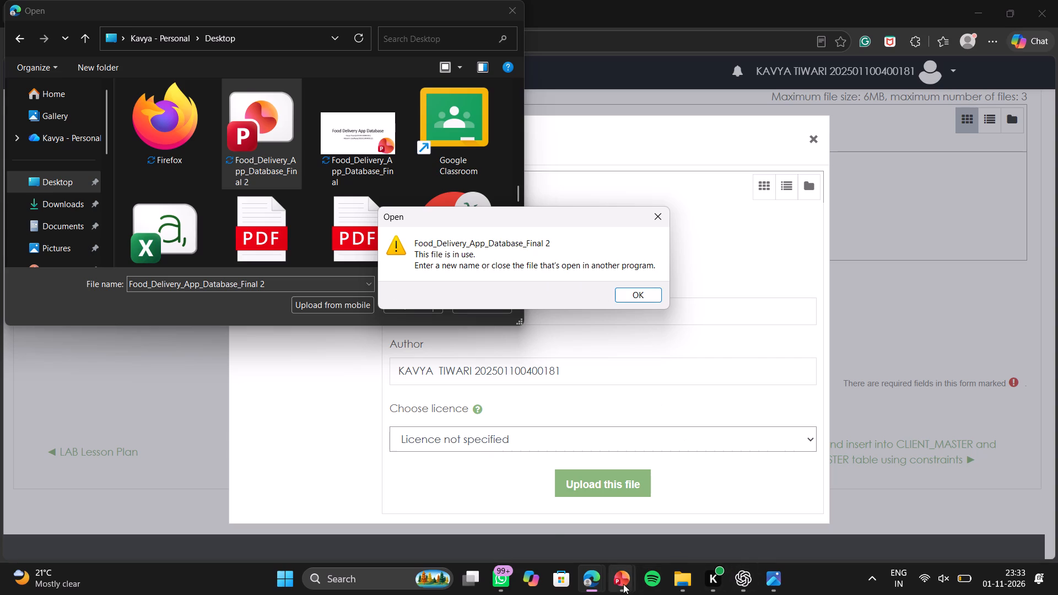
{"action": "left_click", "coordinate": [761, 463]}
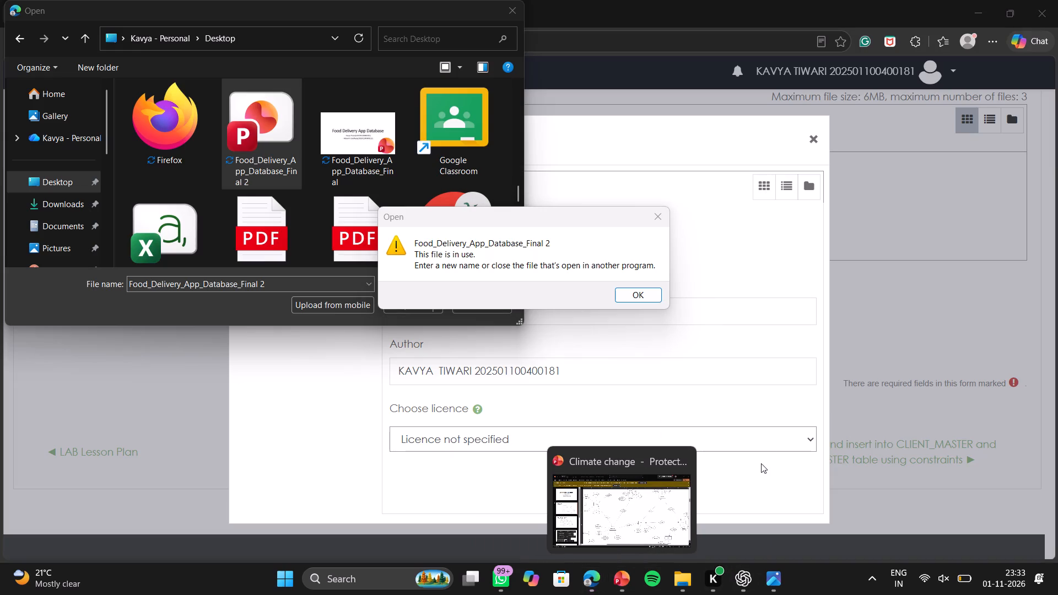
{"action": "left_click", "coordinate": [650, 300]}
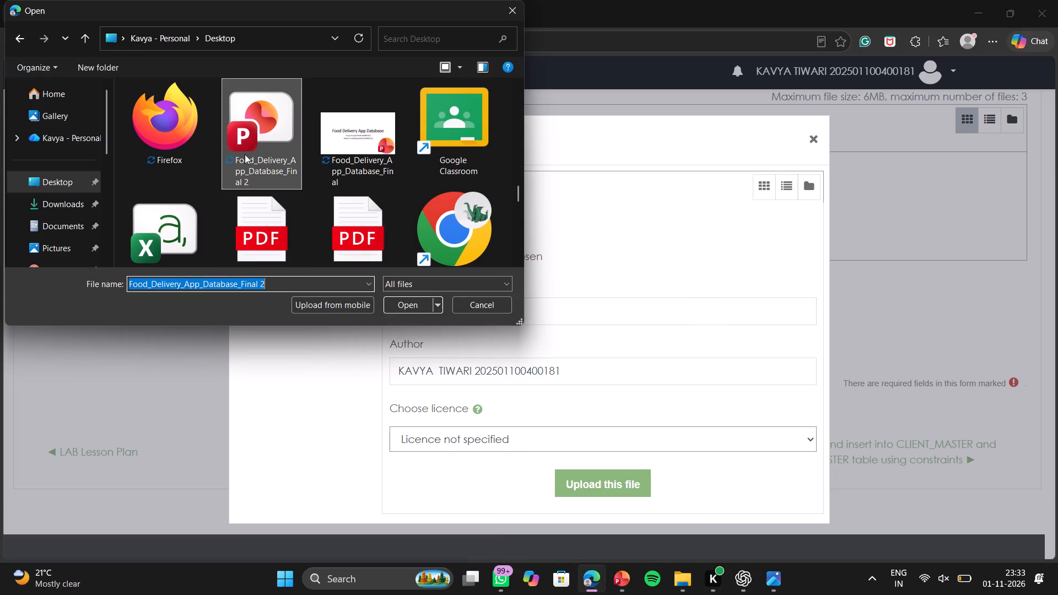
{"action": "left_click", "coordinate": [245, 154]}
{"action": "left_click", "coordinate": [397, 311]}
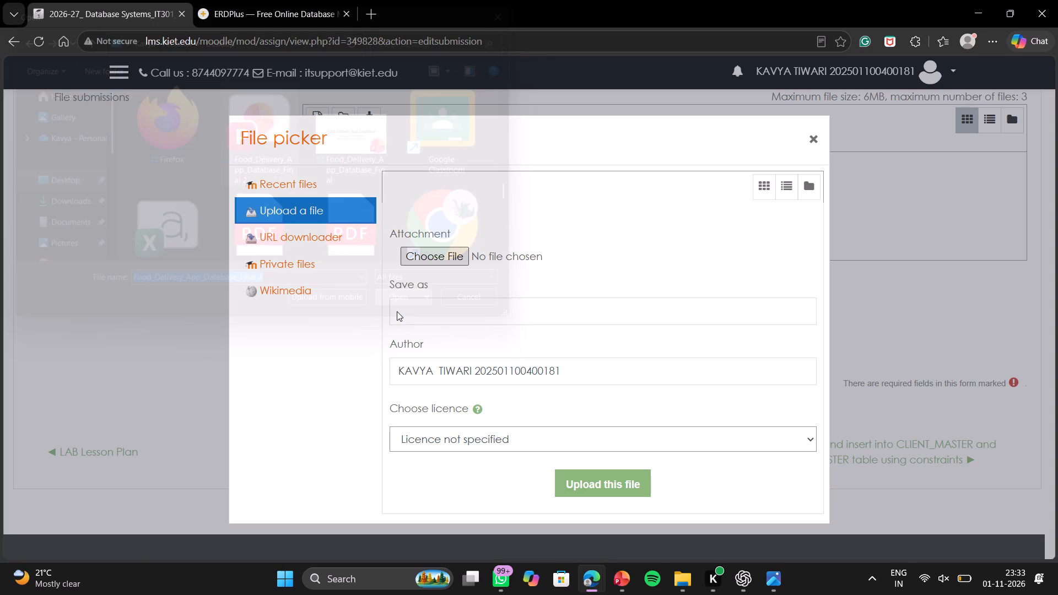
{"action": "left_click", "coordinate": [615, 490]}
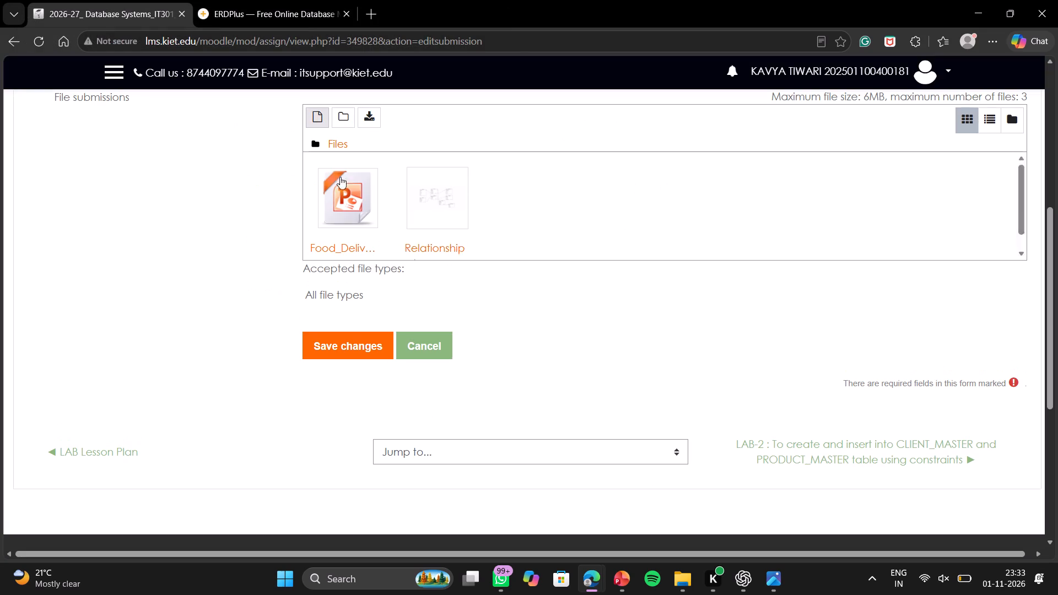
Upload the image "erdplus diagram 2" from the Desktop folder to the assignment's submitted files.
{"action": "left_click", "coordinate": [319, 114]}
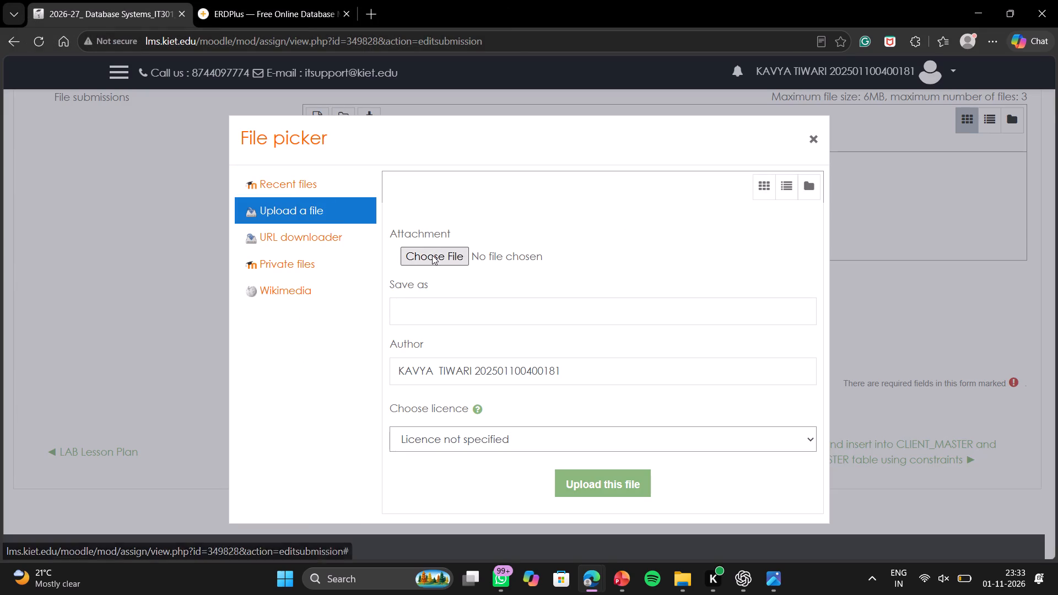
{"action": "left_click", "coordinate": [432, 255]}
{"action": "scroll", "coordinate": [163, 169], "scroll_direction": "down", "scroll_amount": 4}
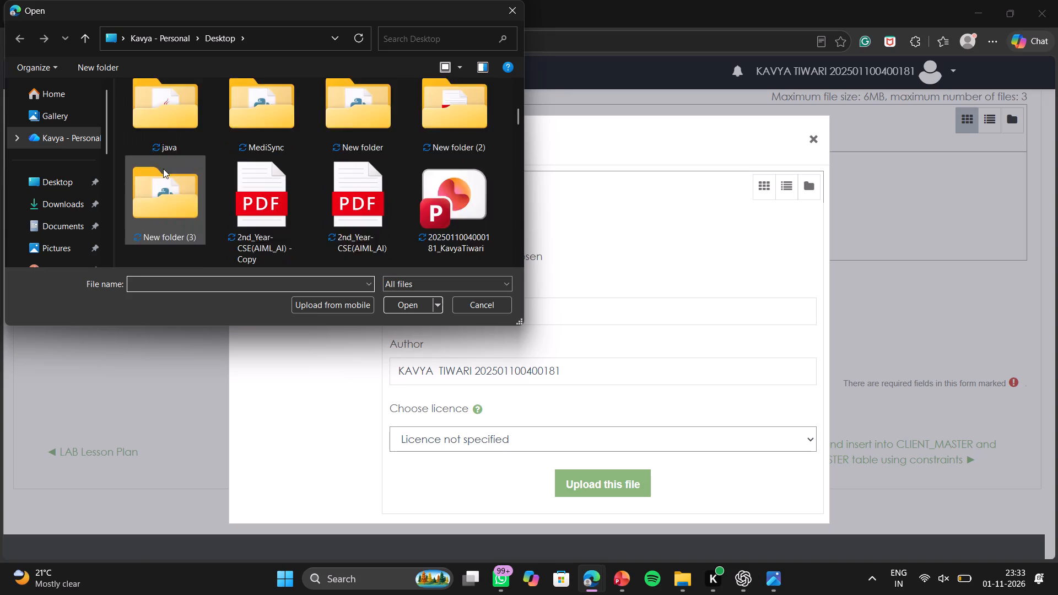
{"action": "scroll", "coordinate": [163, 169], "scroll_direction": "down", "scroll_amount": 3}
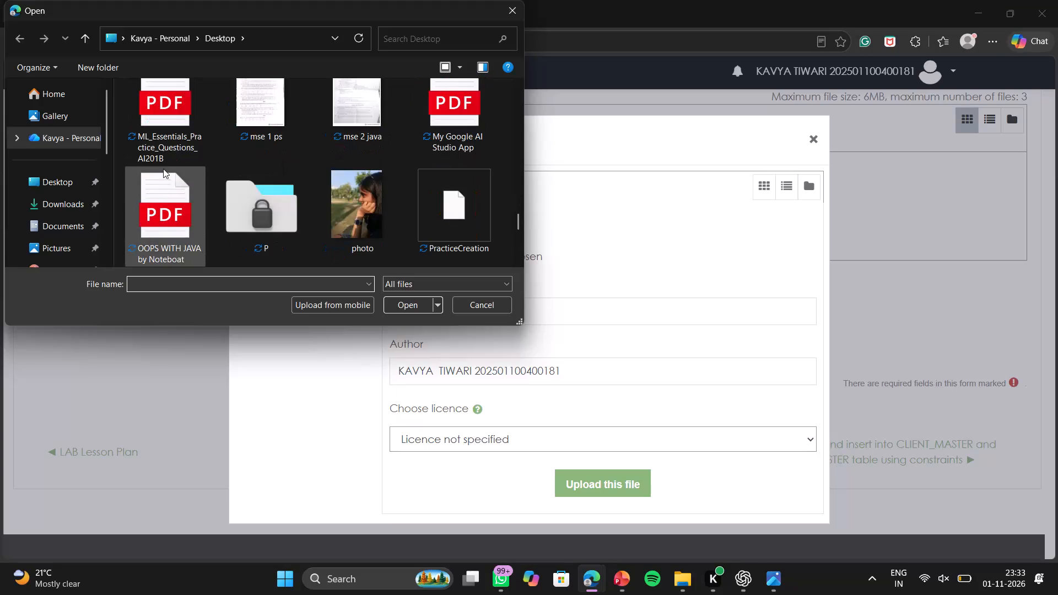
{"action": "scroll", "coordinate": [163, 169], "scroll_direction": "up", "scroll_amount": 2}
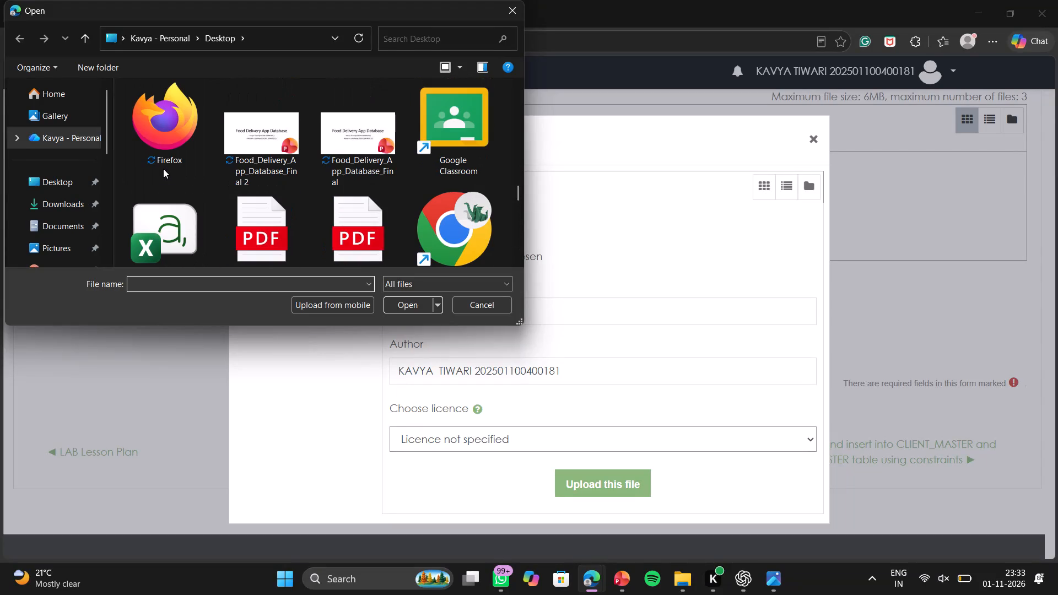
{"action": "scroll", "coordinate": [163, 169], "scroll_direction": "up", "scroll_amount": 1}
{"action": "left_click", "coordinate": [338, 154]}
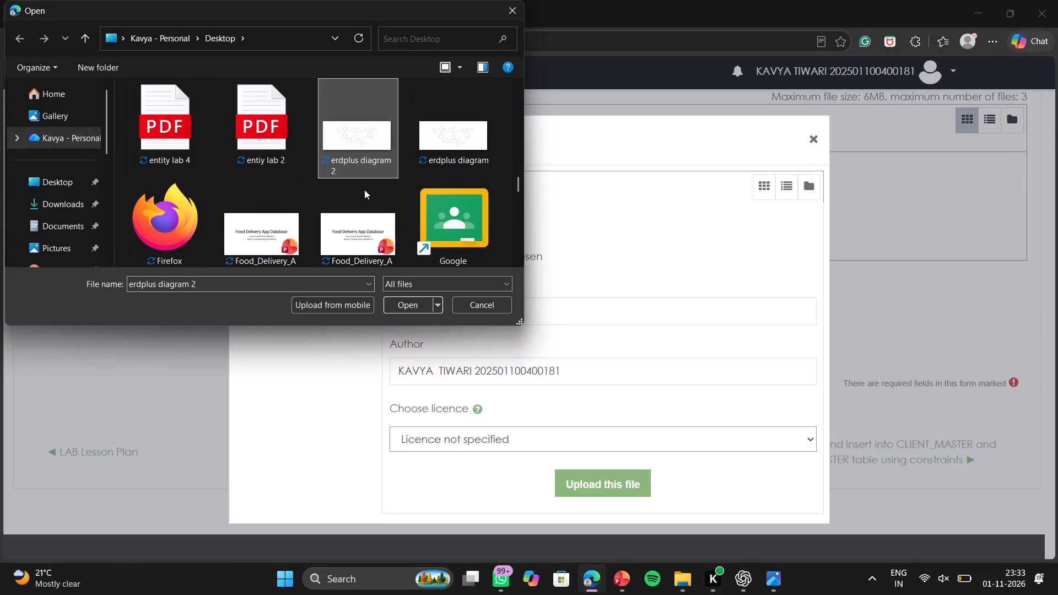
{"action": "left_click", "coordinate": [403, 310]}
{"action": "left_click", "coordinate": [577, 486]}
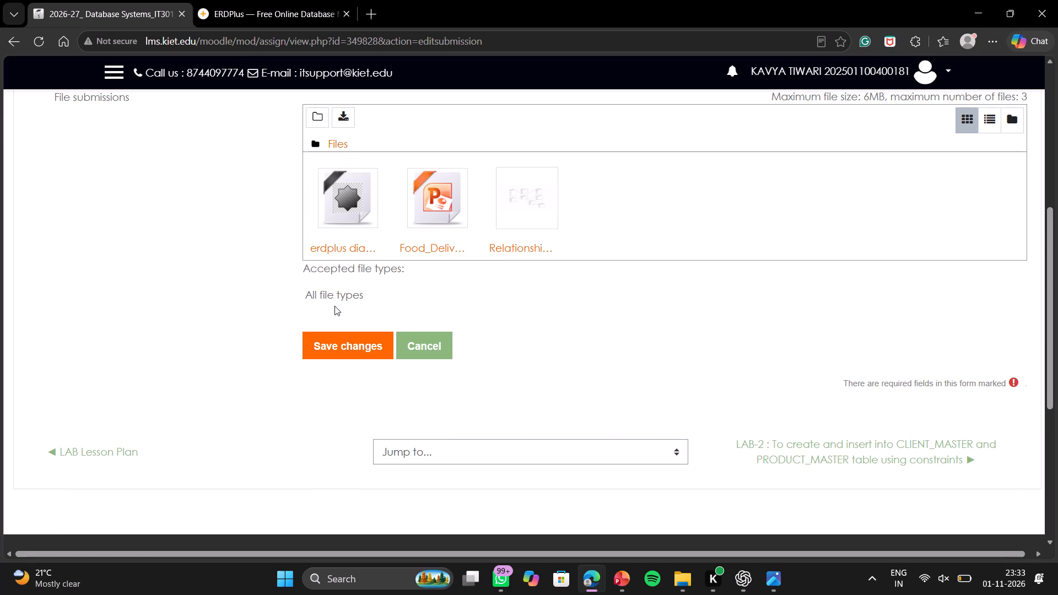
Accept the statement that the submission is your own work and save the submission changes.
{"action": "left_click", "coordinate": [326, 351]}
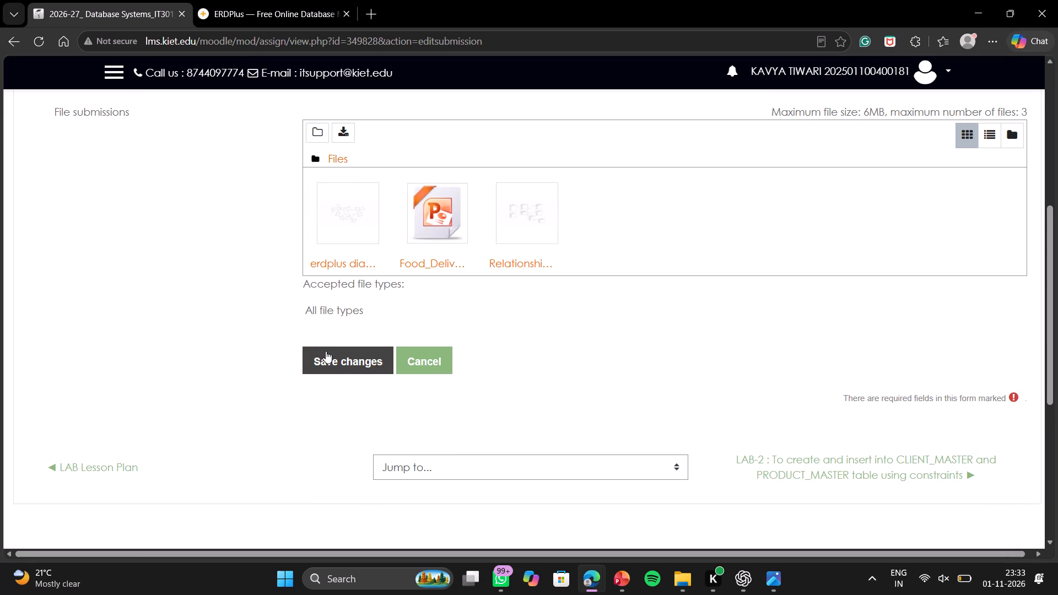
{"action": "scroll", "coordinate": [310, 299], "scroll_direction": "up", "scroll_amount": 2}
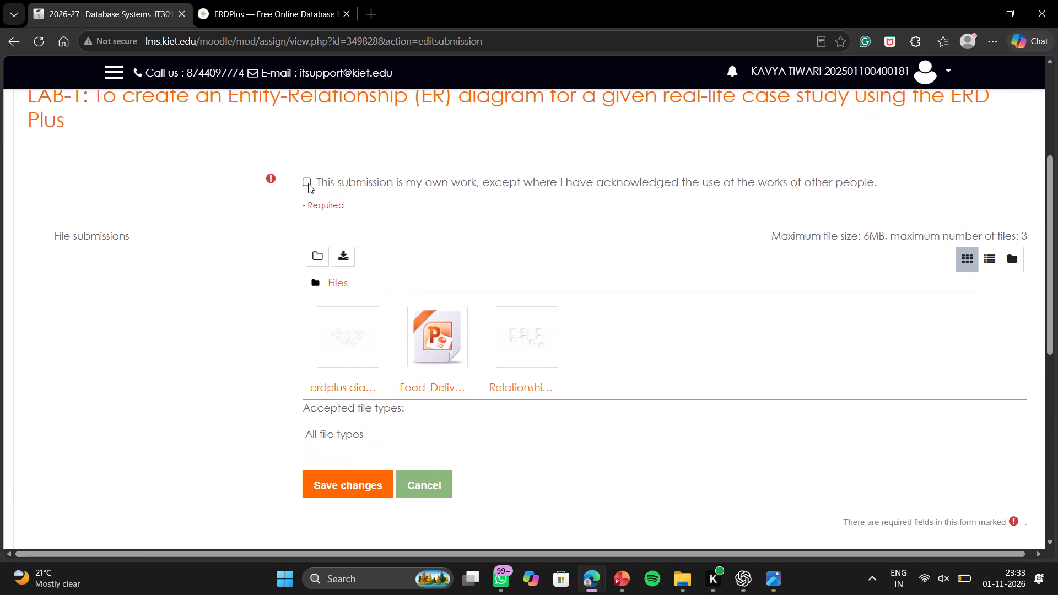
{"action": "left_click", "coordinate": [308, 183]}
{"action": "left_click", "coordinate": [349, 459]}
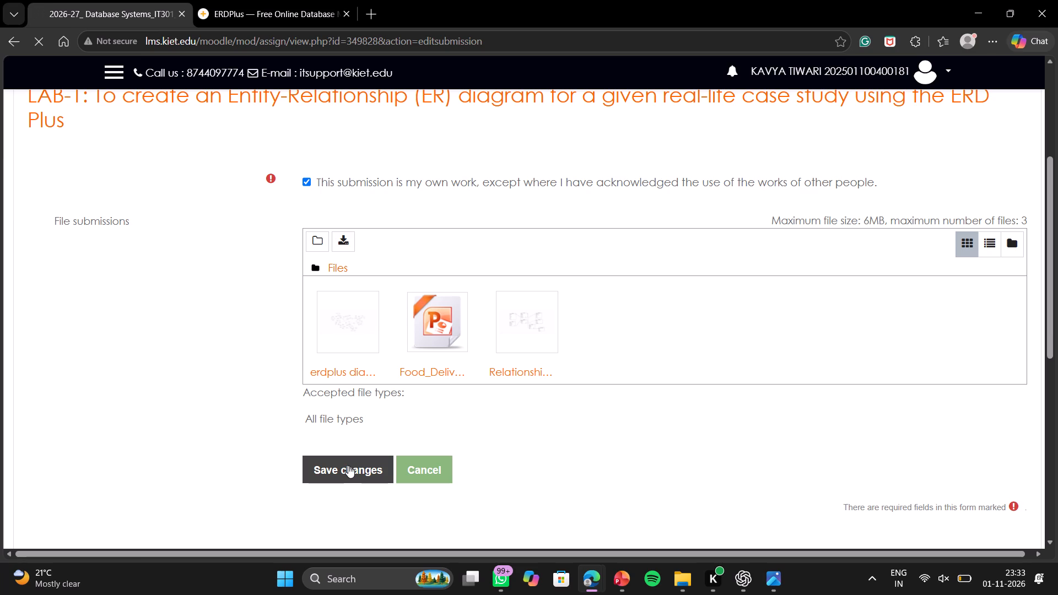
{"action": "left_click", "coordinate": [349, 468]}
Reopen the LAB-1 ER diagram assignment from the Database Systems course page and check its submission status and submitted files.
{"action": "scroll", "coordinate": [266, 408], "scroll_direction": "down", "scroll_amount": 1}
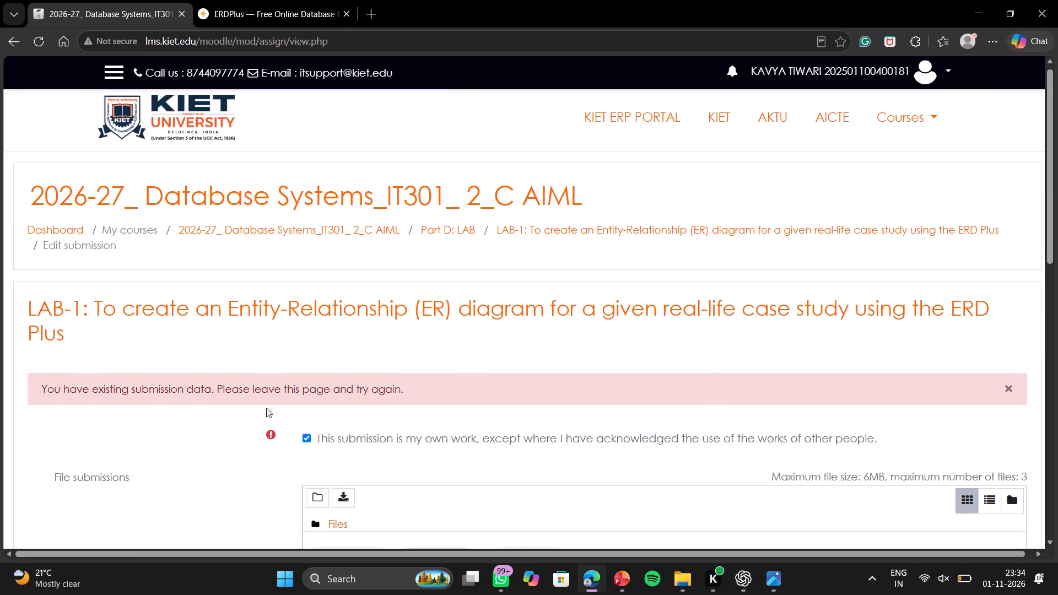
{"action": "scroll", "coordinate": [266, 408], "scroll_direction": "down", "scroll_amount": 3}
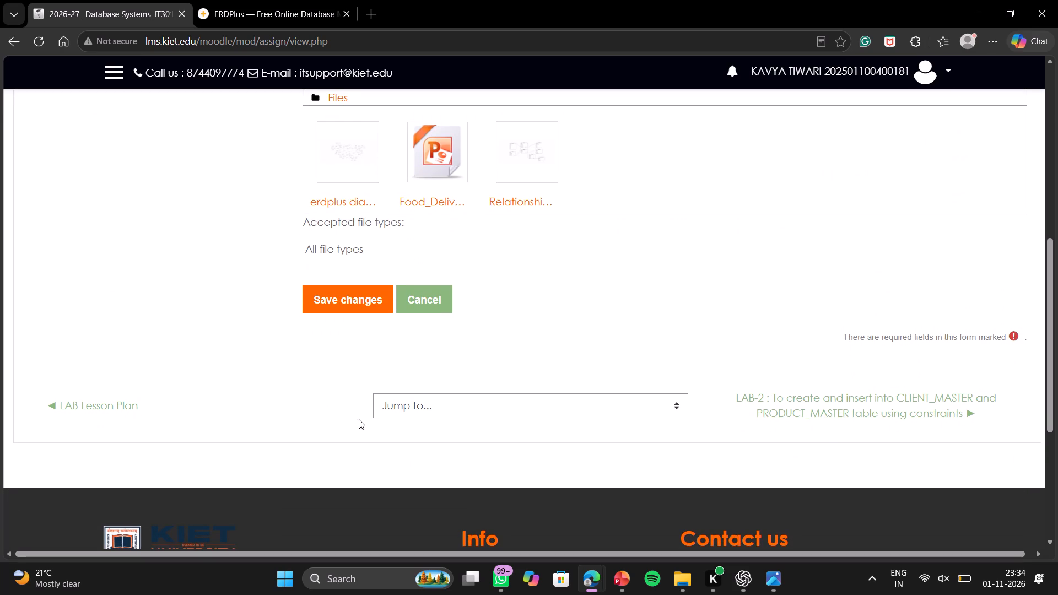
{"action": "scroll", "coordinate": [352, 248], "scroll_direction": "up", "scroll_amount": 5}
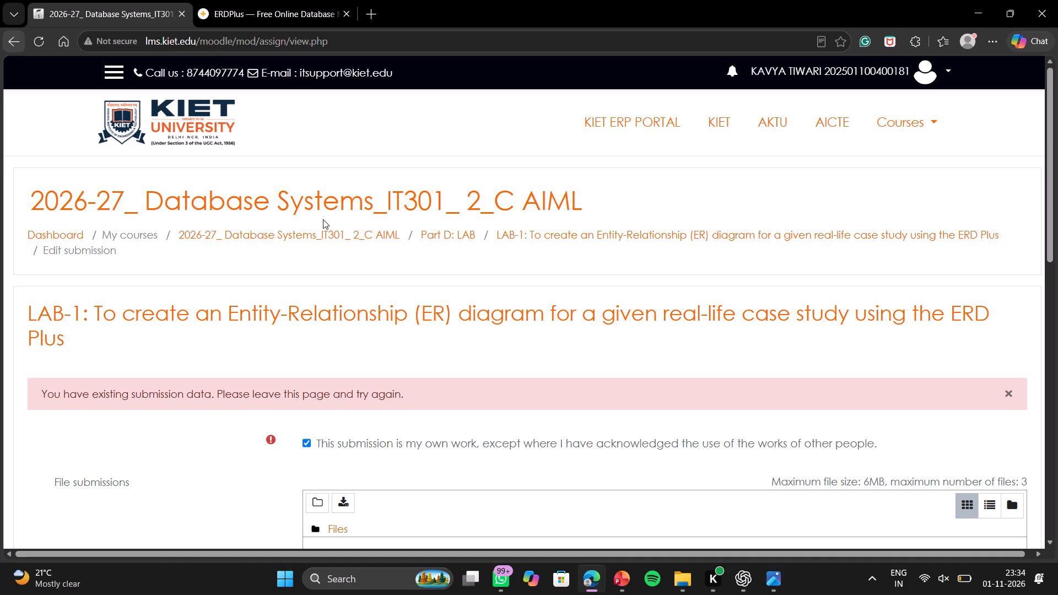
{"action": "left_click", "coordinate": [321, 234]}
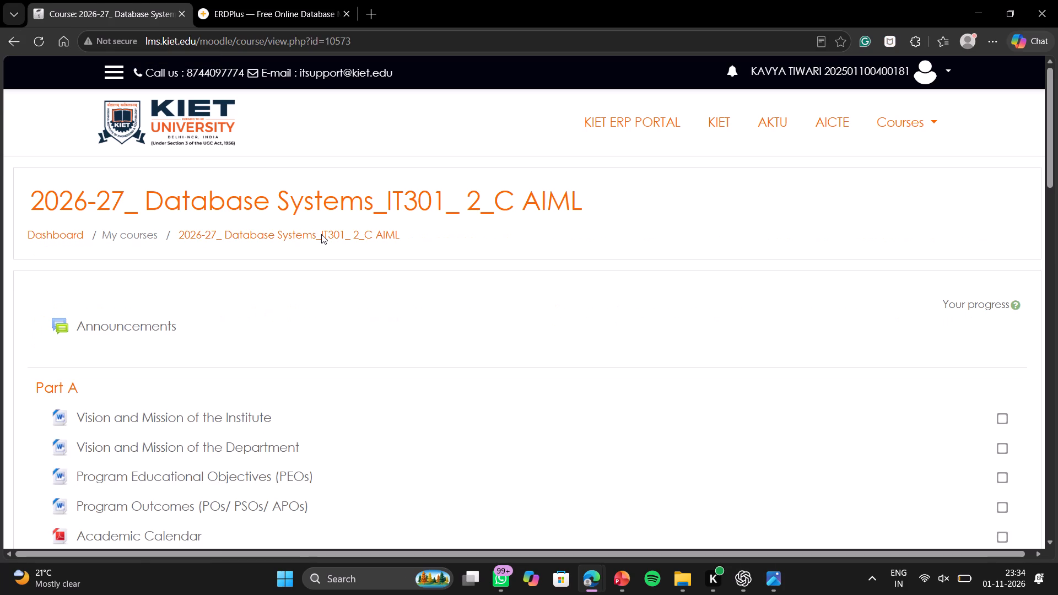
{"action": "scroll", "coordinate": [341, 300], "scroll_direction": "down", "scroll_amount": 6}
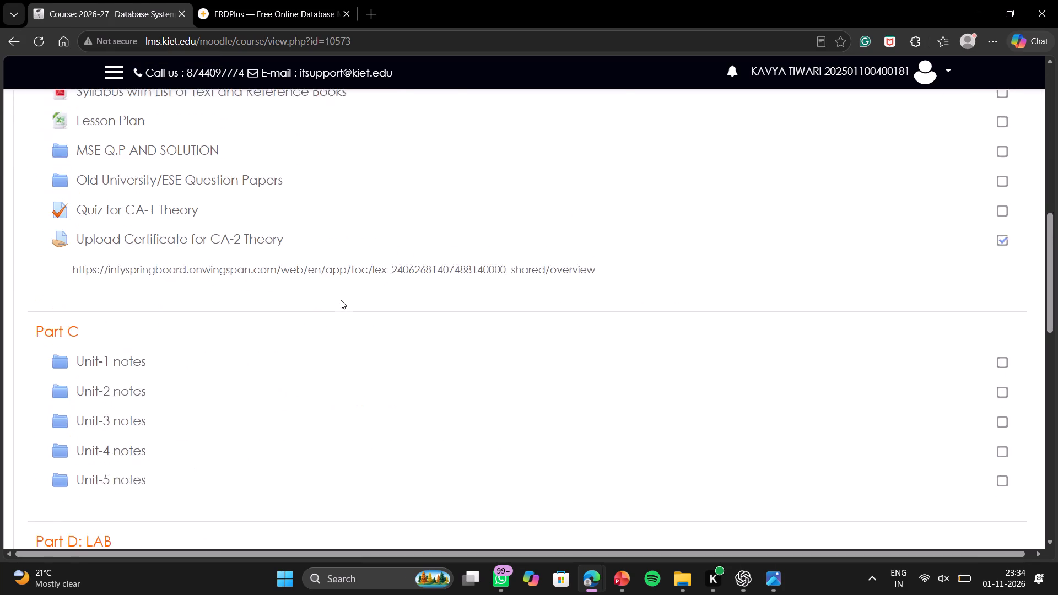
{"action": "scroll", "coordinate": [341, 300], "scroll_direction": "down", "scroll_amount": 2}
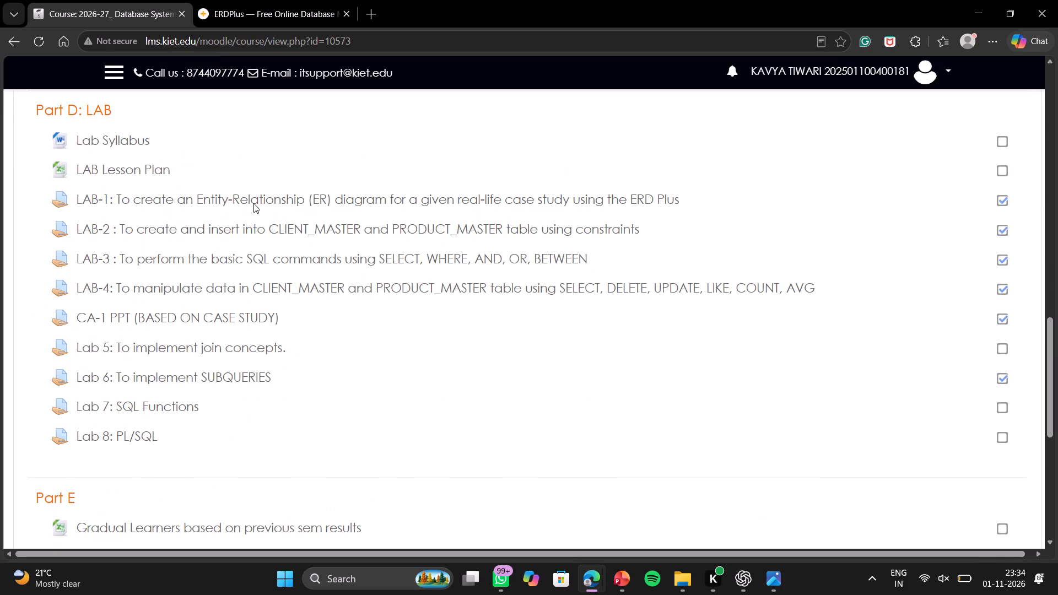
{"action": "left_click", "coordinate": [252, 196]}
{"action": "scroll", "coordinate": [252, 196], "scroll_direction": "down", "scroll_amount": 1}
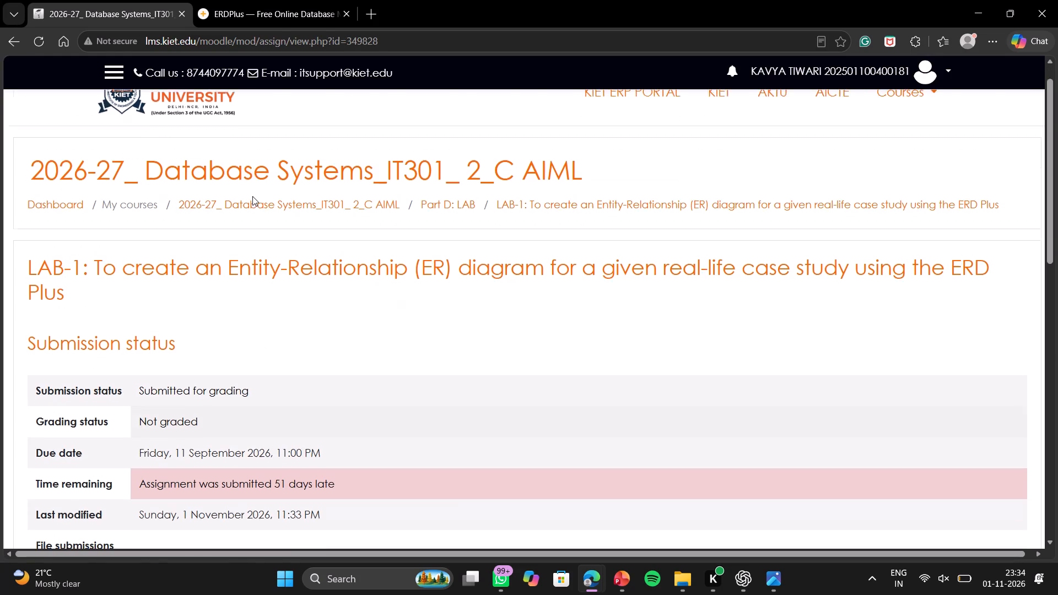
{"action": "scroll", "coordinate": [252, 196], "scroll_direction": "down", "scroll_amount": 1}
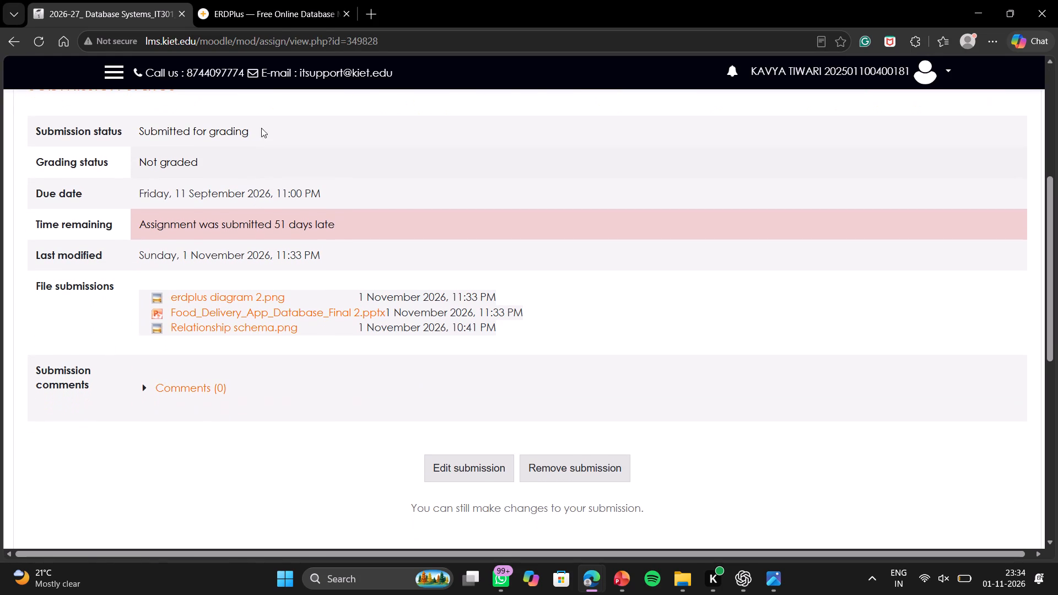
{"action": "scroll", "coordinate": [271, 212], "scroll_direction": "down", "scroll_amount": 2}
{"action": "scroll", "coordinate": [271, 212], "scroll_direction": "up", "scroll_amount": 8}
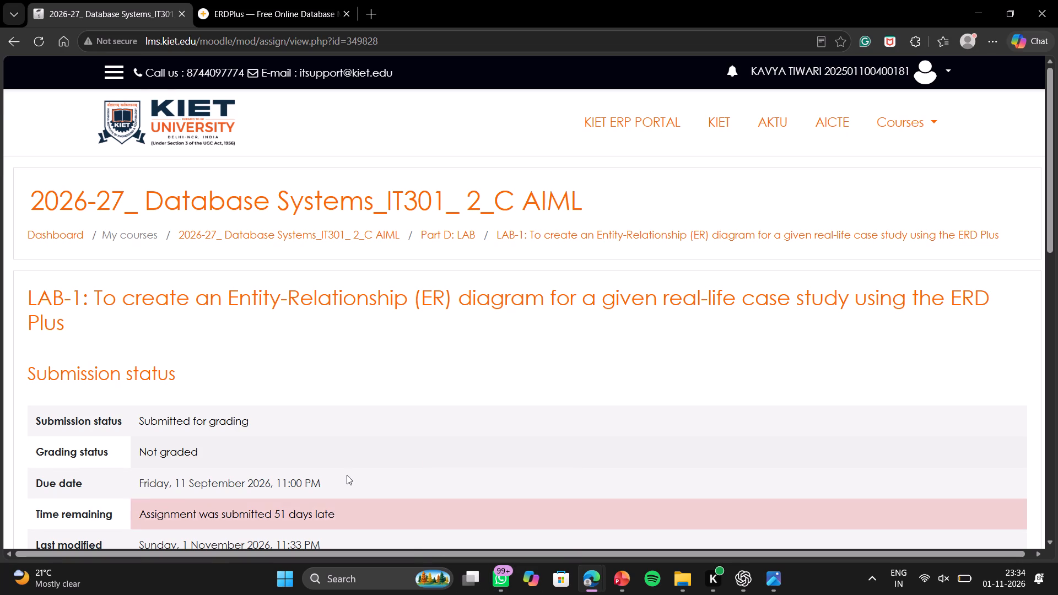
{"action": "scroll", "coordinate": [347, 475], "scroll_direction": "down", "scroll_amount": 2}
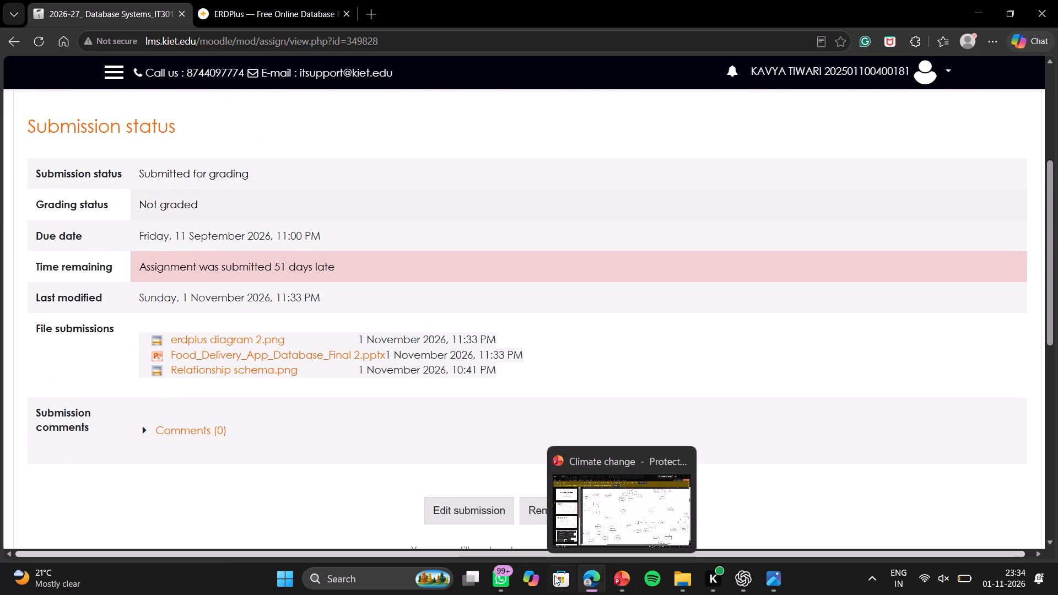
Close both Downloads windows in File Explorer and open a new File Explorer window.
{"action": "left_click", "coordinate": [674, 586]}
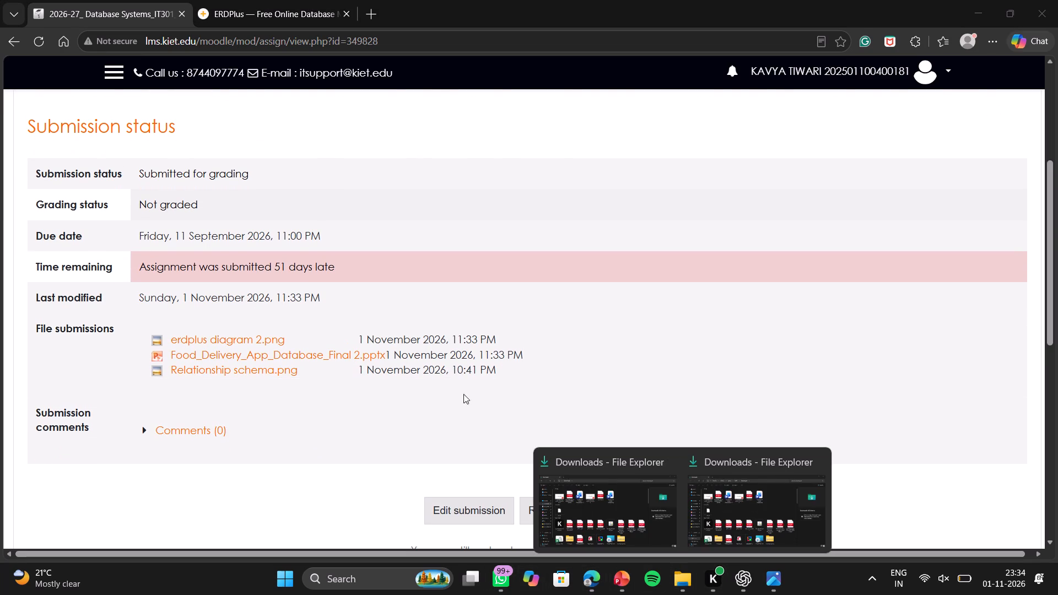
{"action": "left_click", "coordinate": [665, 460]}
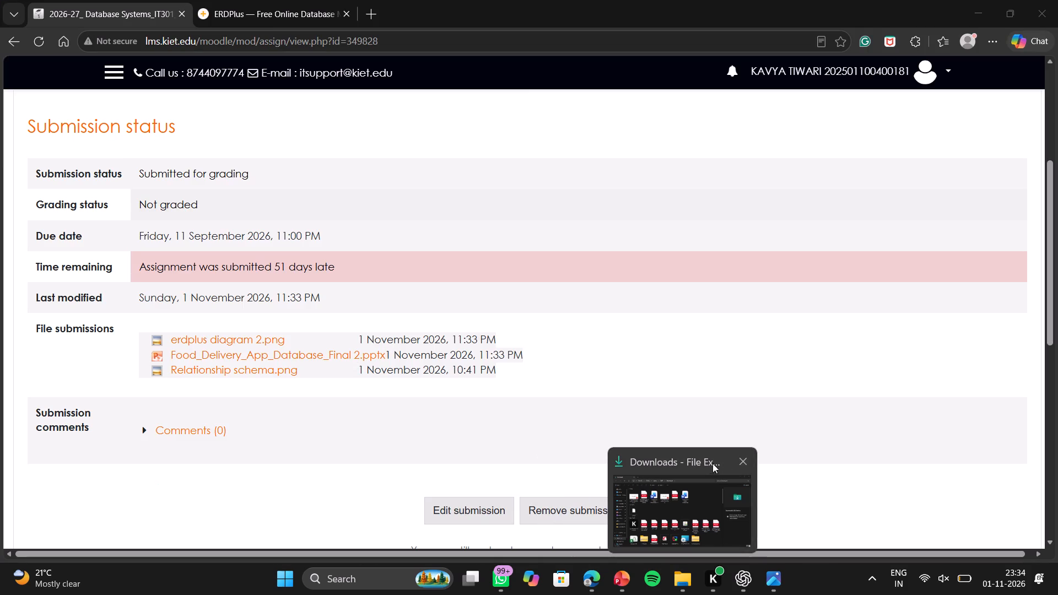
{"action": "left_click", "coordinate": [744, 462]}
{"action": "left_click", "coordinate": [679, 576]}
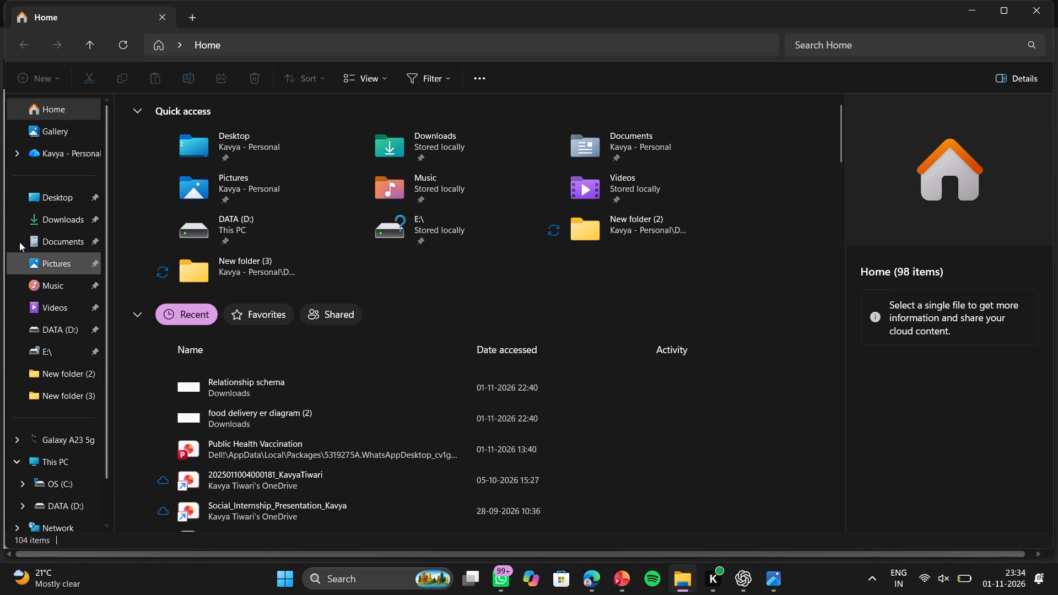
Open the presentation "Food_Delivery_App_Database_Final 2" from the Desktop folder, check its ER diagram slide and close the presentation.
{"action": "left_click", "coordinate": [48, 201]}
{"action": "scroll", "coordinate": [230, 386], "scroll_direction": "down", "scroll_amount": 6}
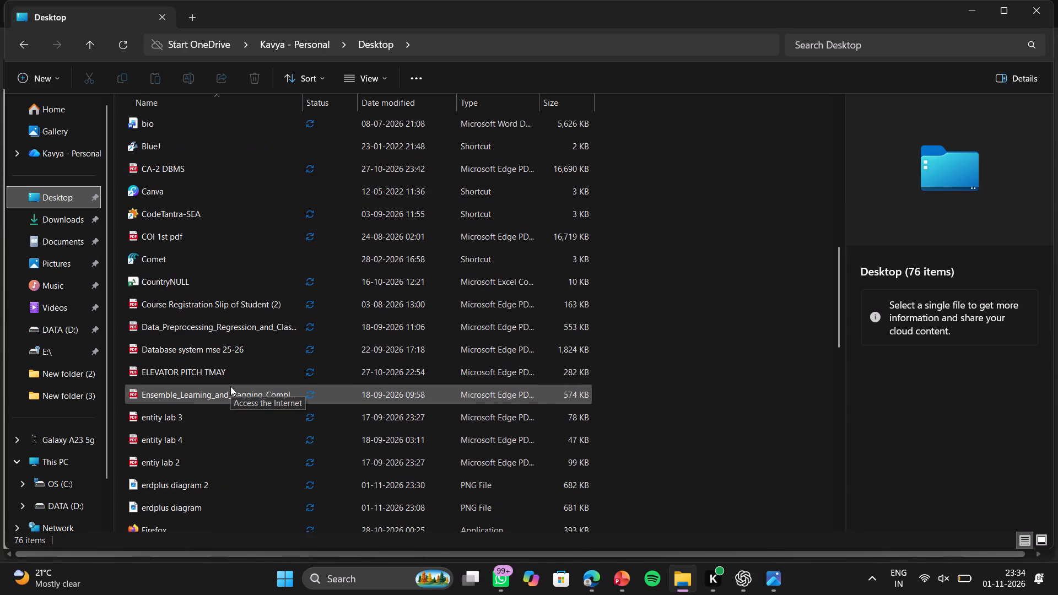
{"action": "scroll", "coordinate": [230, 386], "scroll_direction": "down", "scroll_amount": 2}
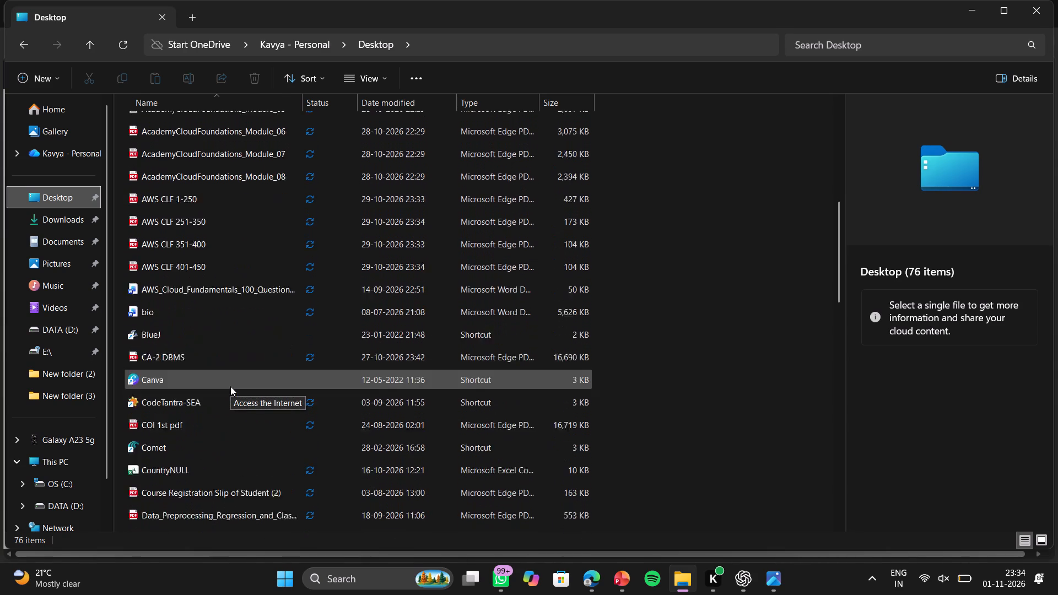
{"action": "scroll", "coordinate": [230, 386], "scroll_direction": "down", "scroll_amount": 3}
{"action": "scroll", "coordinate": [230, 386], "scroll_direction": "up", "scroll_amount": 4}
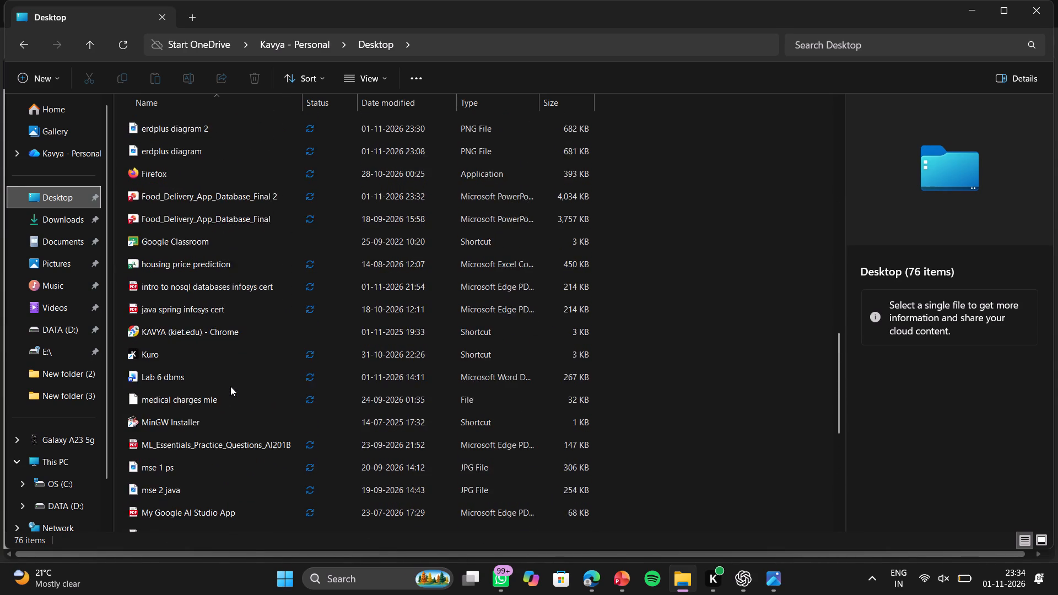
{"action": "scroll", "coordinate": [230, 386], "scroll_direction": "up", "scroll_amount": 1}
{"action": "left_click", "coordinate": [215, 261]}
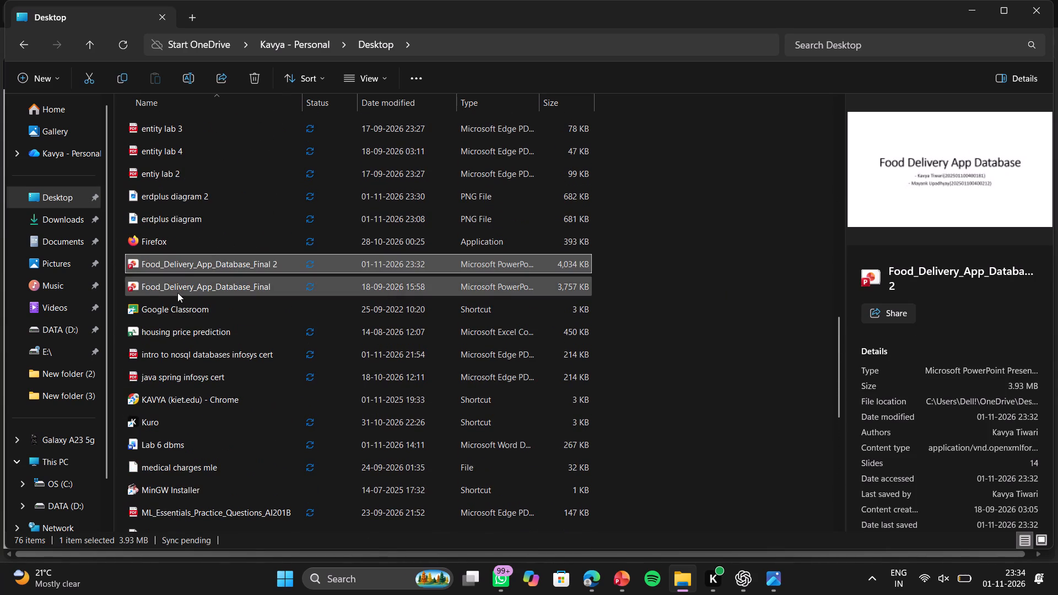
{"action": "double_click", "coordinate": [185, 260]}
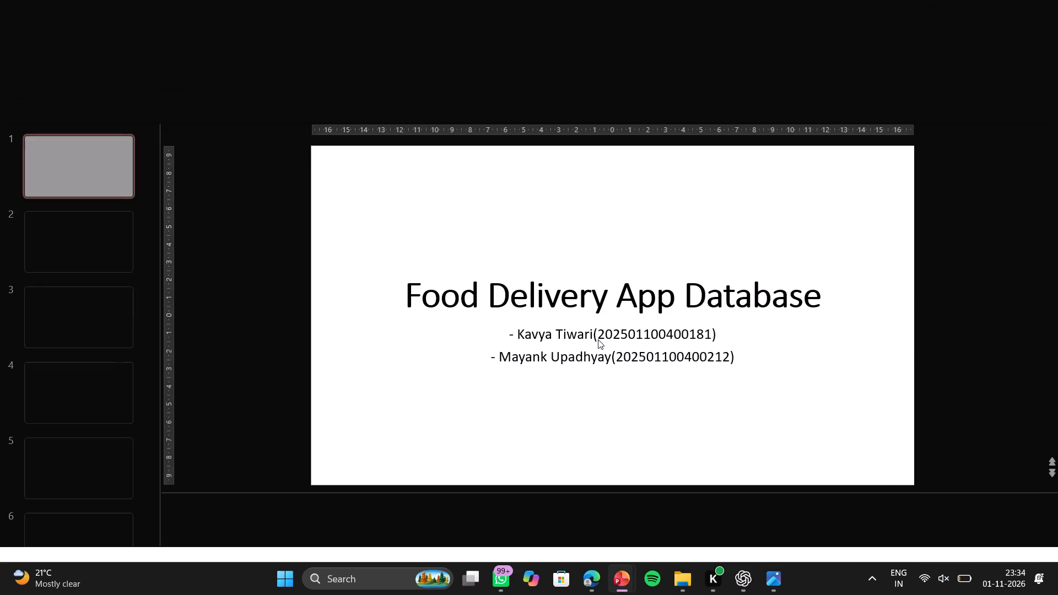
{"action": "left_click", "coordinate": [72, 223]}
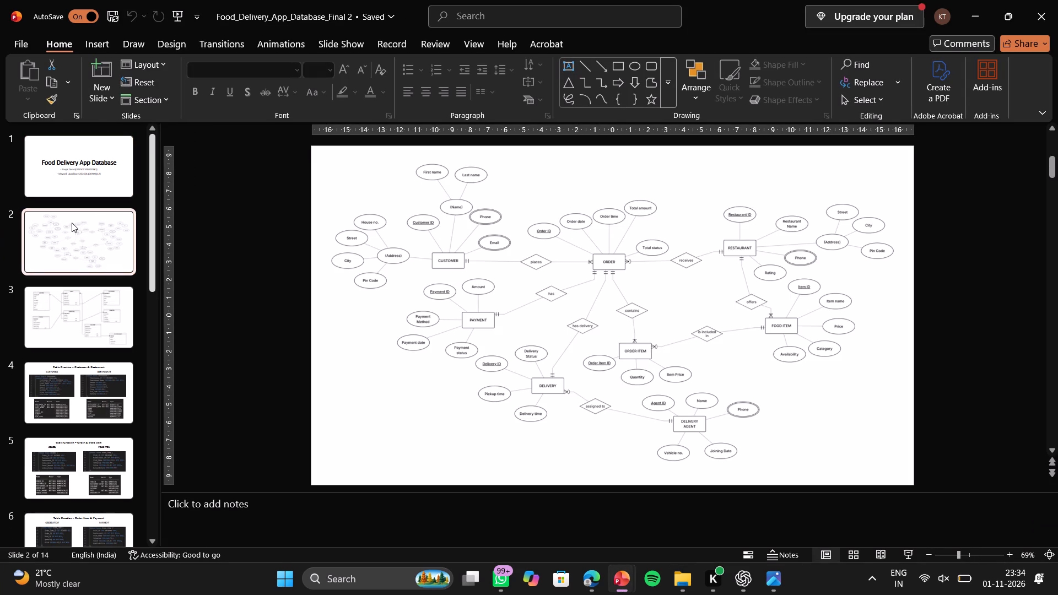
{"action": "left_click", "coordinate": [1057, 26]}
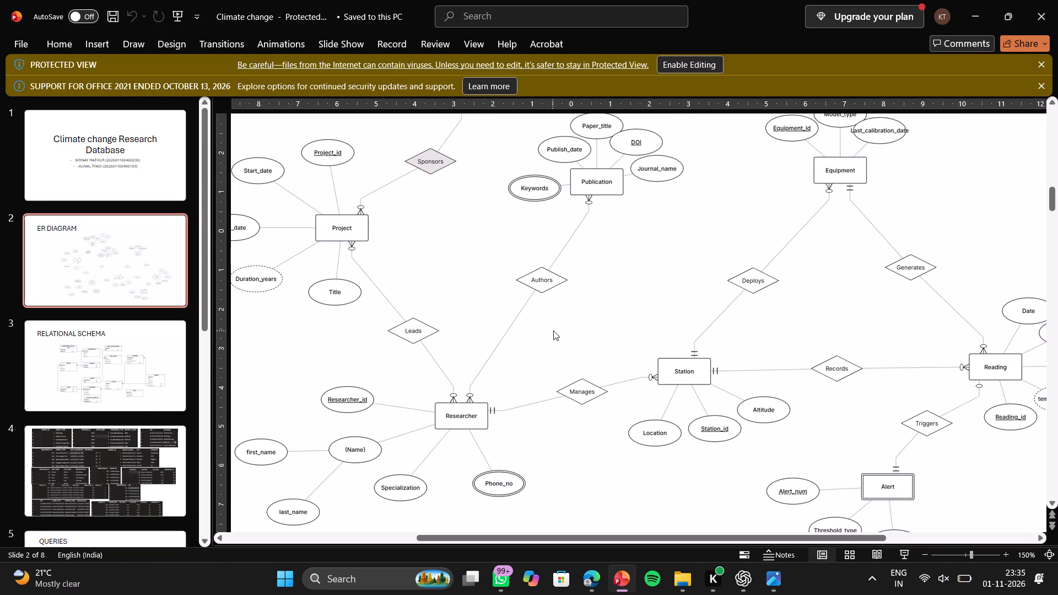
Examine the ER diagram on slide 2 of the Climate change presentation, including its entities and relationships.
{"action": "left_click_drag", "start_coordinate": [668, 279], "coordinate": [665, 274]}
{"action": "scroll", "coordinate": [665, 274], "scroll_direction": "left", "scroll_amount": 3}
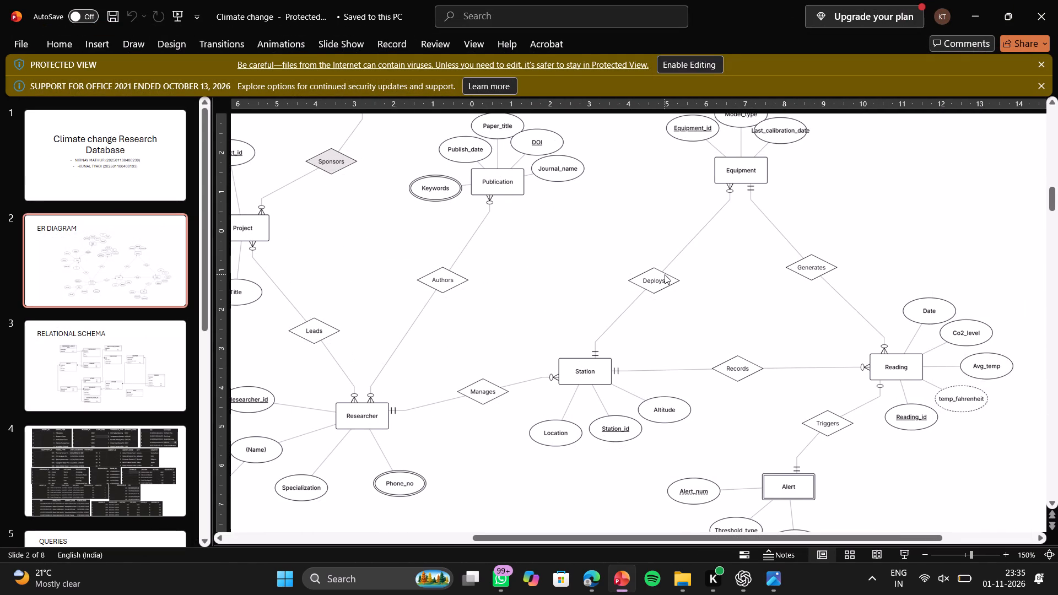
{"action": "scroll", "coordinate": [665, 274], "scroll_direction": "down", "scroll_amount": 3, "text": "ctrl"}
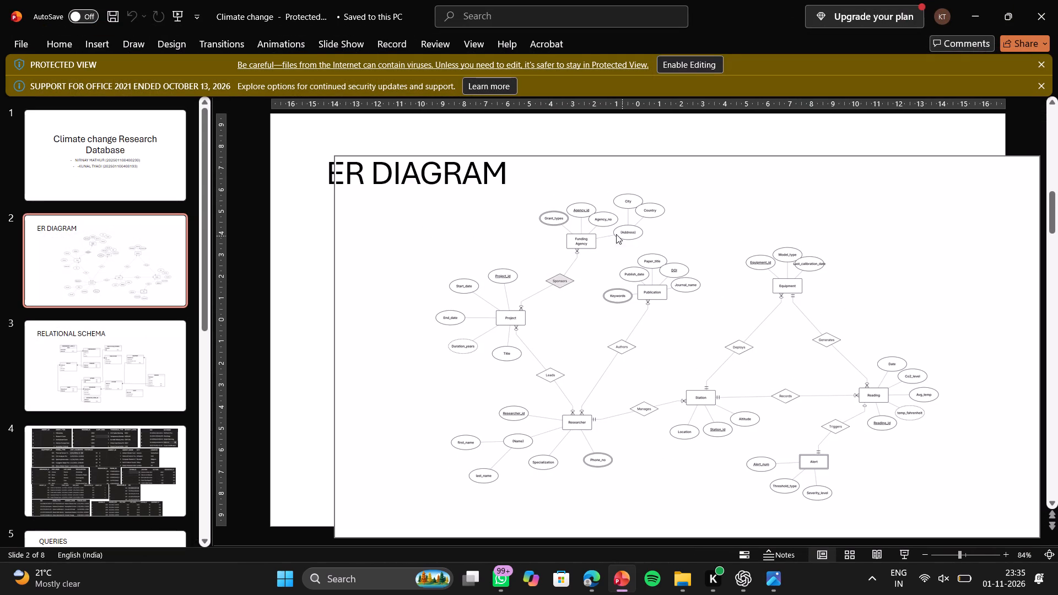
{"action": "left_click_drag", "start_coordinate": [493, 235], "coordinate": [379, 186]}
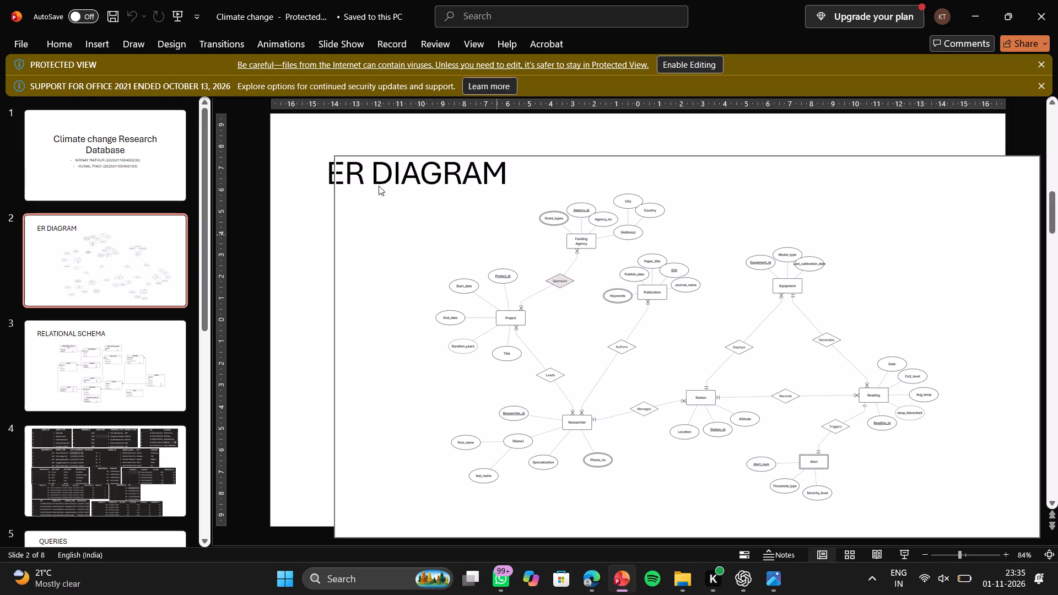
{"action": "left_click_drag", "start_coordinate": [379, 186], "coordinate": [378, 186]}
{"action": "left_click_drag", "start_coordinate": [443, 224], "coordinate": [442, 268]}
{"action": "scroll", "coordinate": [442, 268], "scroll_direction": "down", "scroll_amount": 2}
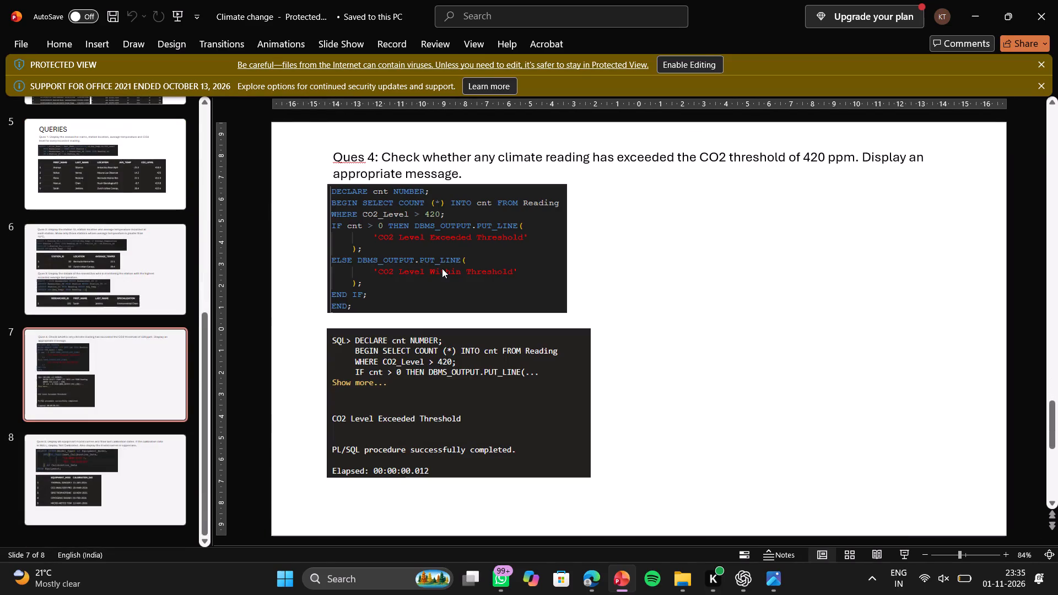
{"action": "scroll", "coordinate": [172, 180], "scroll_direction": "up", "scroll_amount": 5}
{"action": "left_click", "coordinate": [91, 230]}
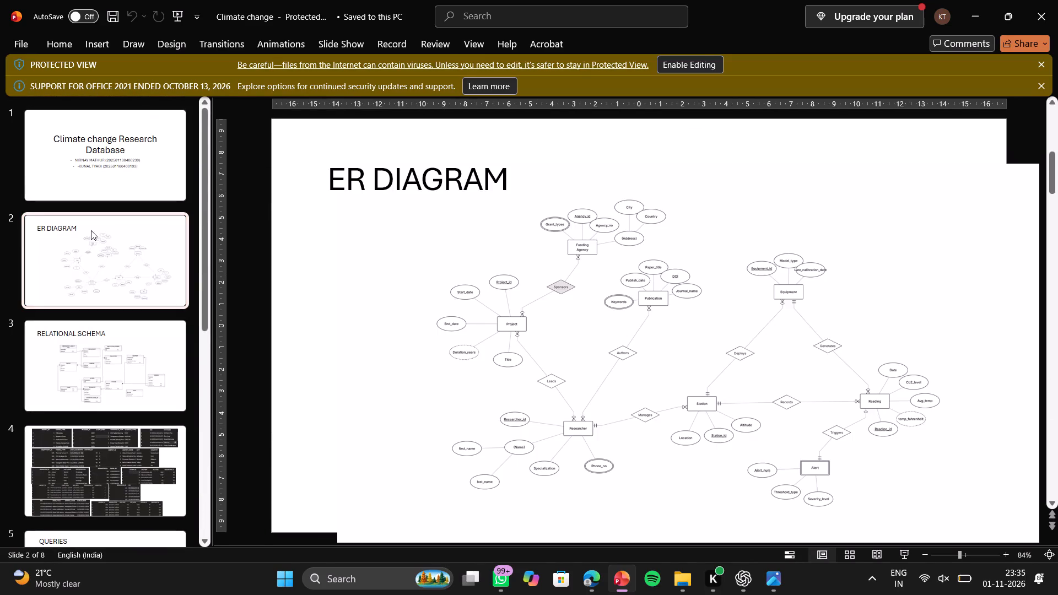
{"action": "left_click", "coordinate": [428, 241]}
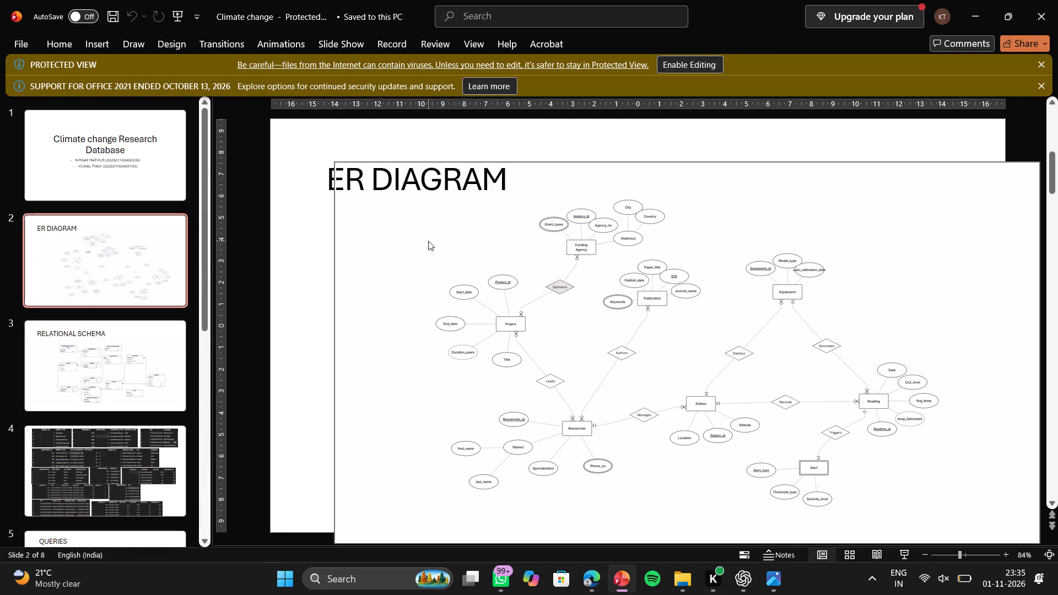
{"action": "left_click", "coordinate": [239, 290]}
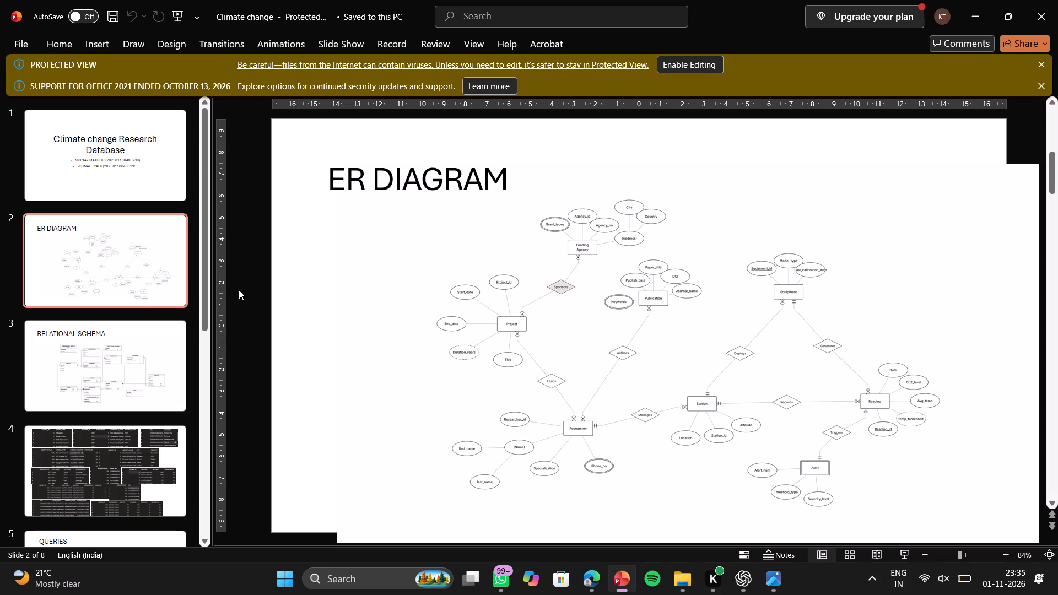
{"action": "left_click", "coordinate": [428, 218]}
{"action": "left_click_drag", "start_coordinate": [428, 218], "coordinate": [438, 224]}
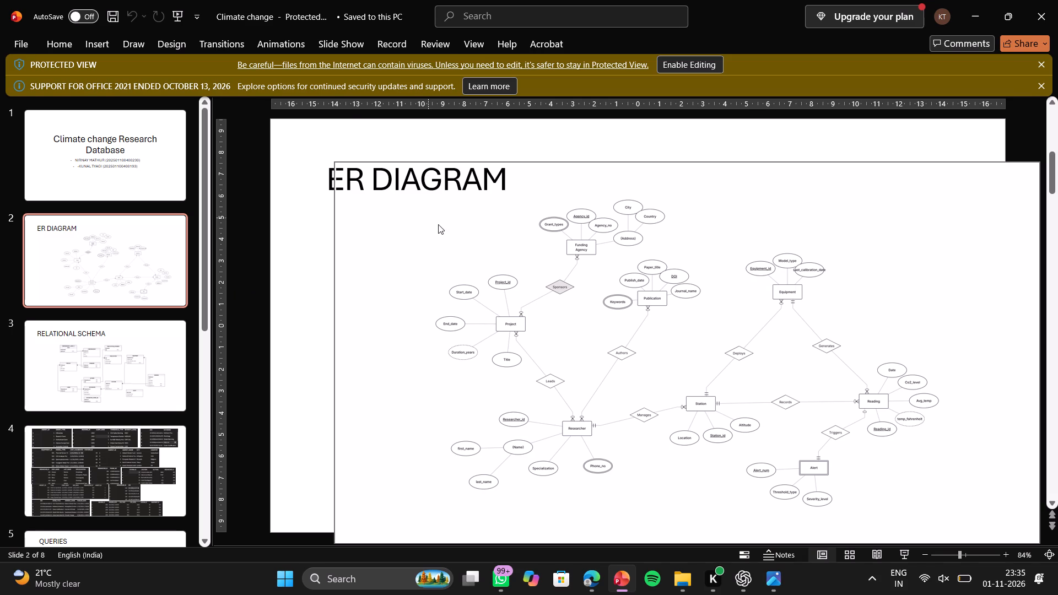
{"action": "left_click_drag", "start_coordinate": [438, 224], "coordinate": [415, 244]}
{"action": "left_click_drag", "start_coordinate": [415, 244], "coordinate": [259, 126]}
Review the relational schema, queries and table data slides of the Climate change presentation.
{"action": "left_click", "coordinate": [141, 369]}
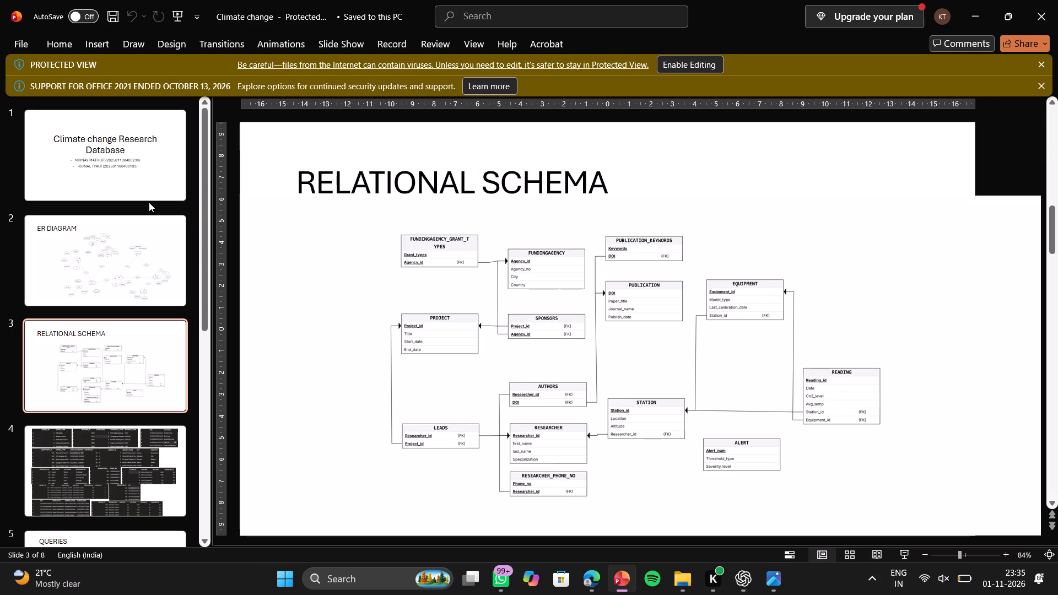
{"action": "scroll", "coordinate": [137, 343], "scroll_direction": "down", "scroll_amount": 4}
{"action": "left_click", "coordinate": [108, 207]}
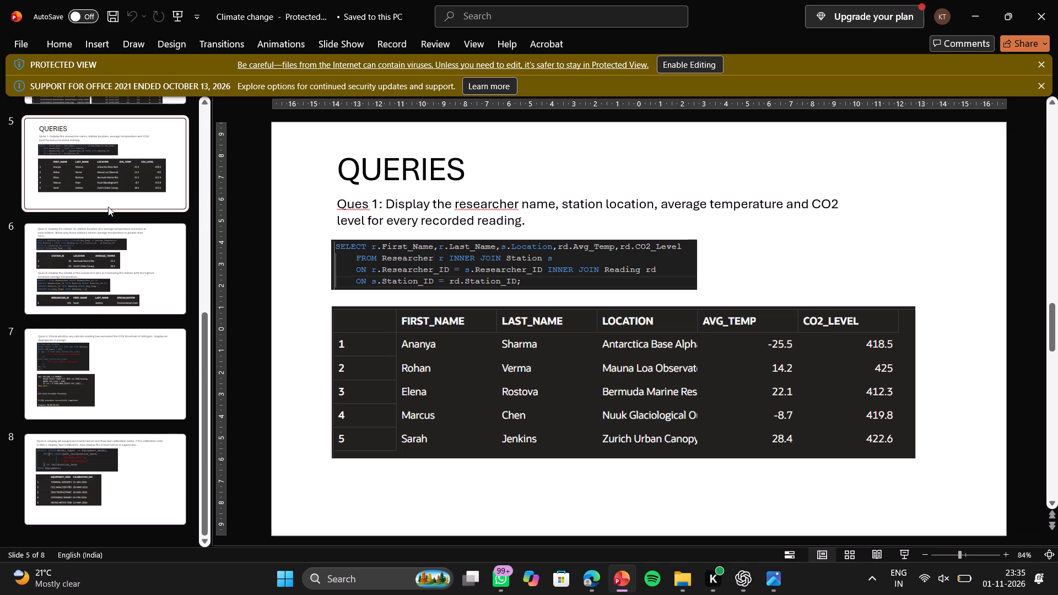
{"action": "scroll", "coordinate": [122, 323], "scroll_direction": "down", "scroll_amount": 5}
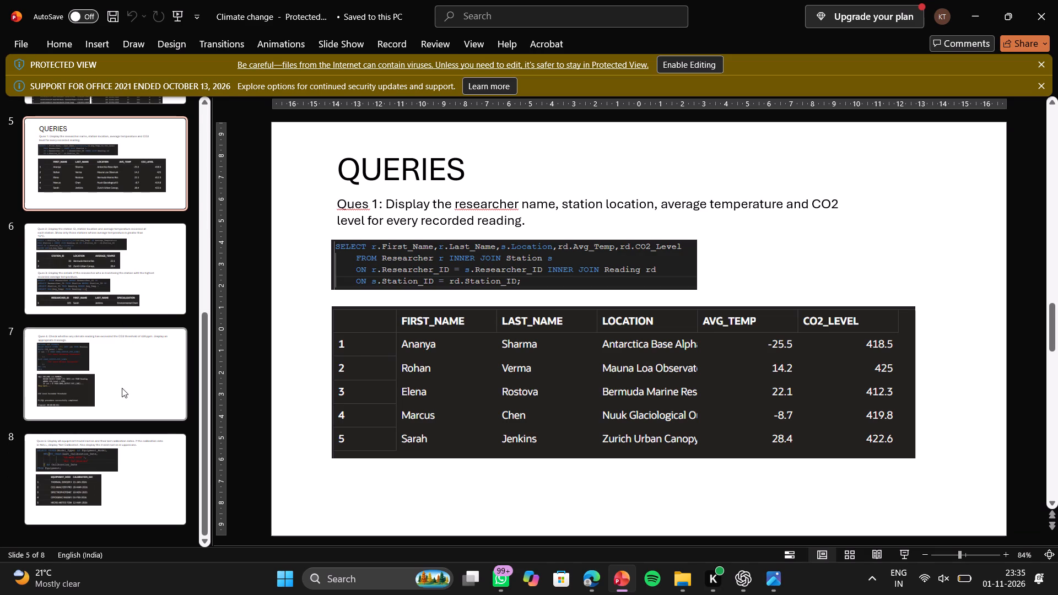
{"action": "left_click", "coordinate": [122, 388]}
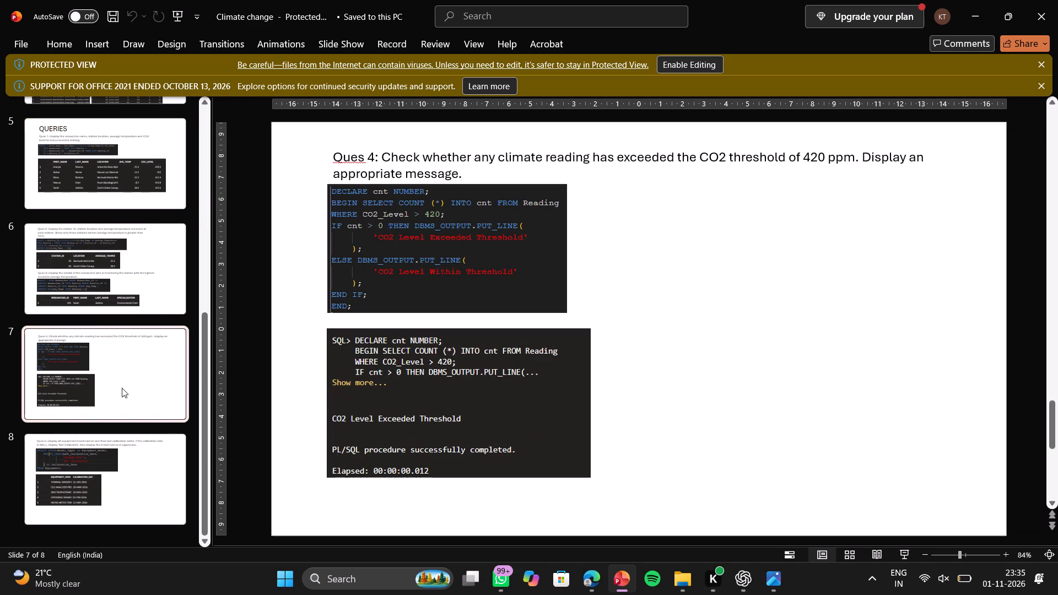
{"action": "scroll", "coordinate": [122, 388], "scroll_direction": "up", "scroll_amount": 5}
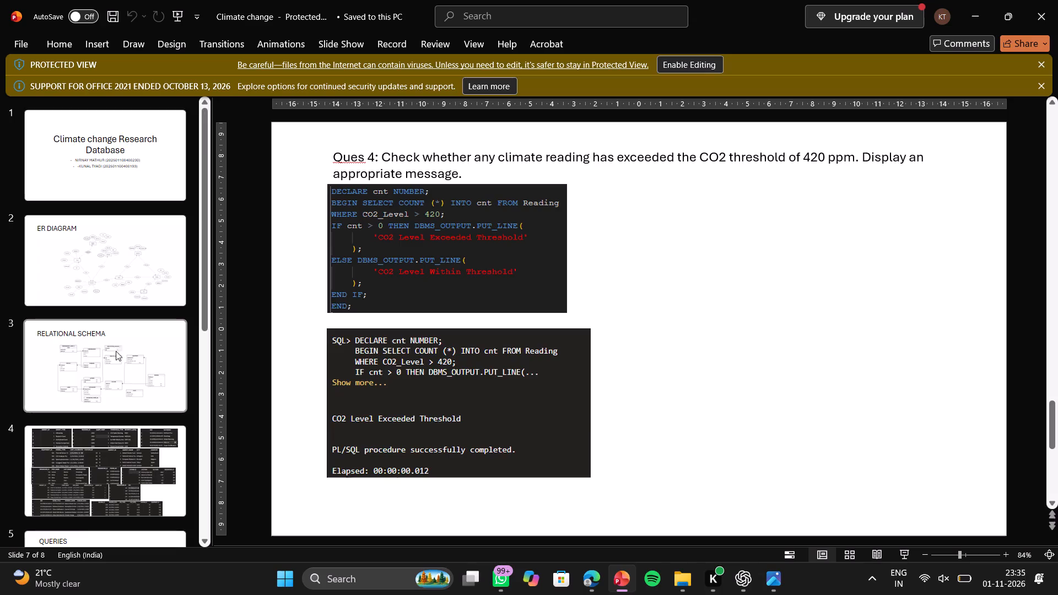
{"action": "scroll", "coordinate": [80, 365], "scroll_direction": "down", "scroll_amount": 1}
{"action": "left_click", "coordinate": [98, 320]}
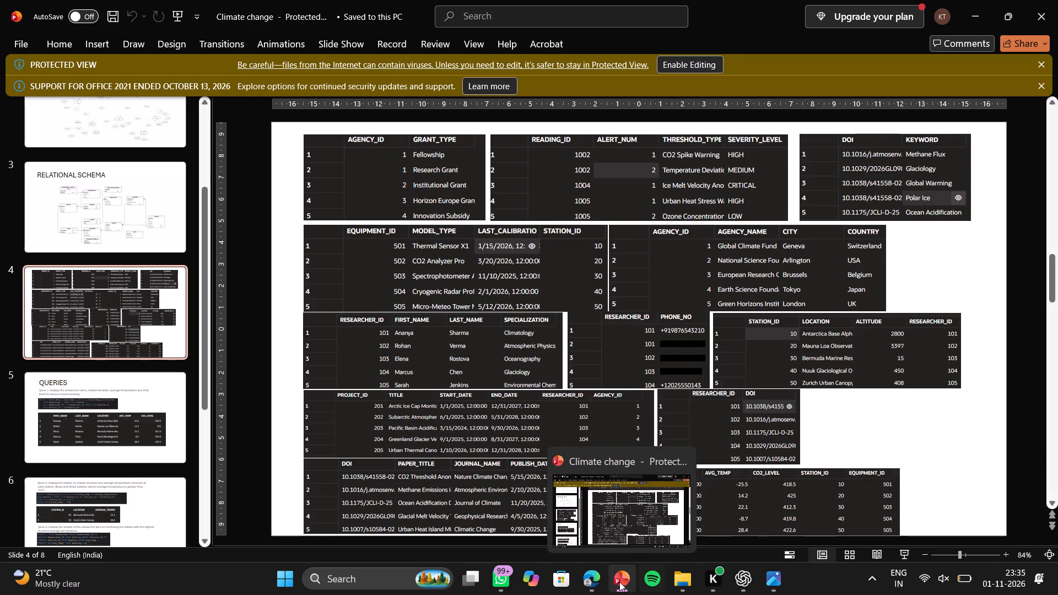
Reopen "Food_Delivery_App_Database_Final 2" from the Desktop folder and look through slides 2 to 4.
{"action": "left_click", "coordinate": [674, 575]}
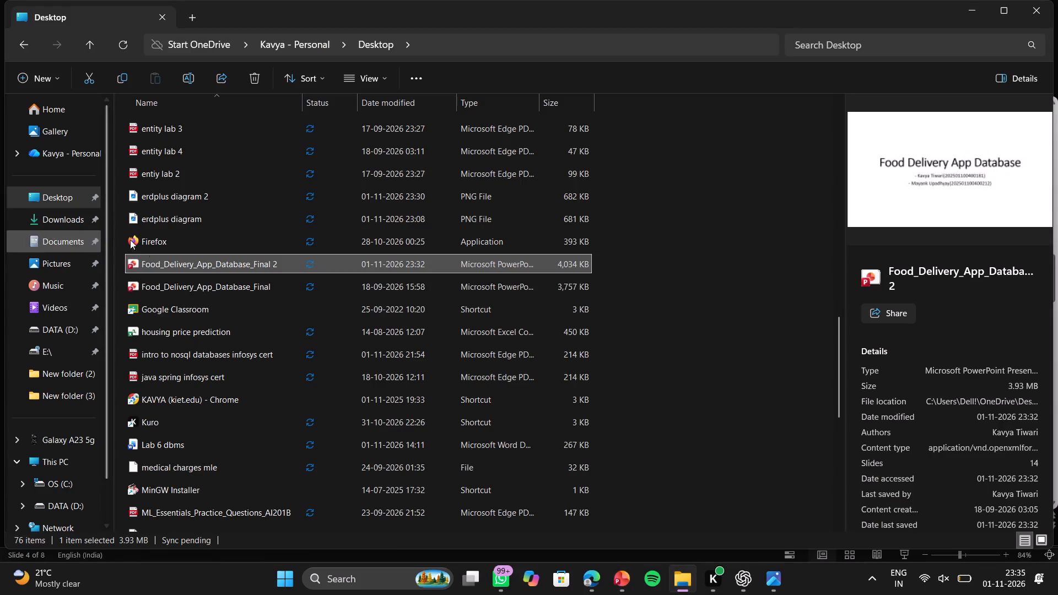
{"action": "double_click", "coordinate": [162, 267]}
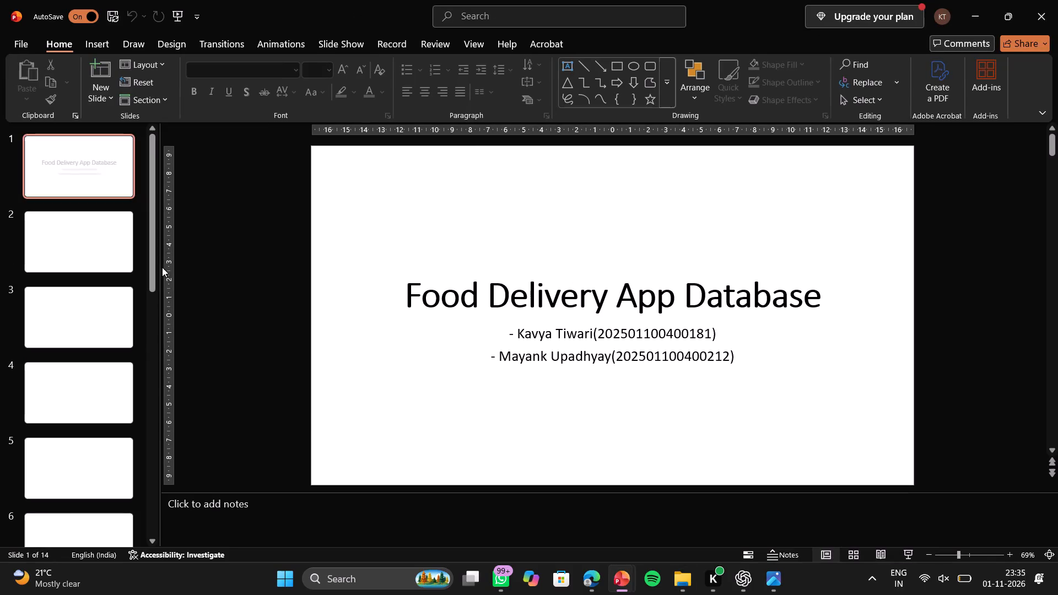
{"action": "left_click", "coordinate": [33, 241]}
{"action": "left_click", "coordinate": [43, 315]}
{"action": "left_click", "coordinate": [62, 388]}
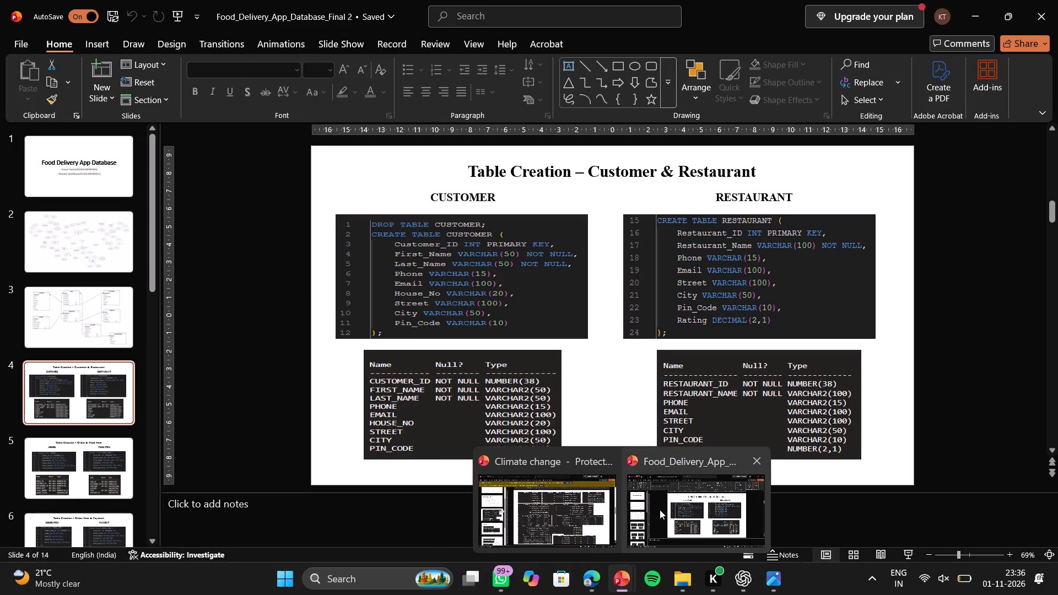
{"action": "left_click", "coordinate": [562, 514]}
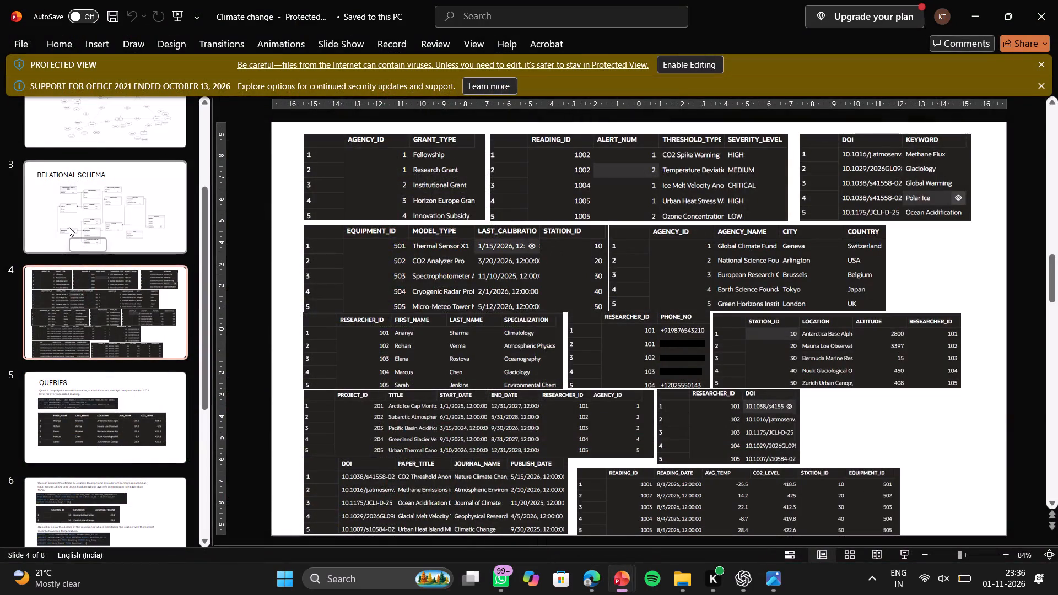
{"action": "left_click", "coordinate": [109, 336]}
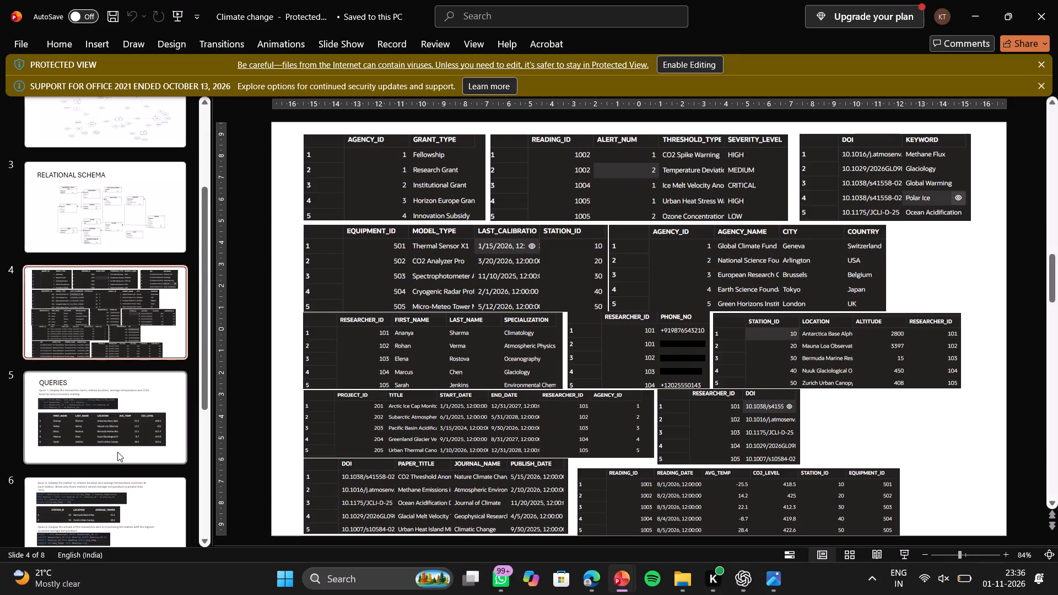
{"action": "left_click", "coordinate": [117, 452]}
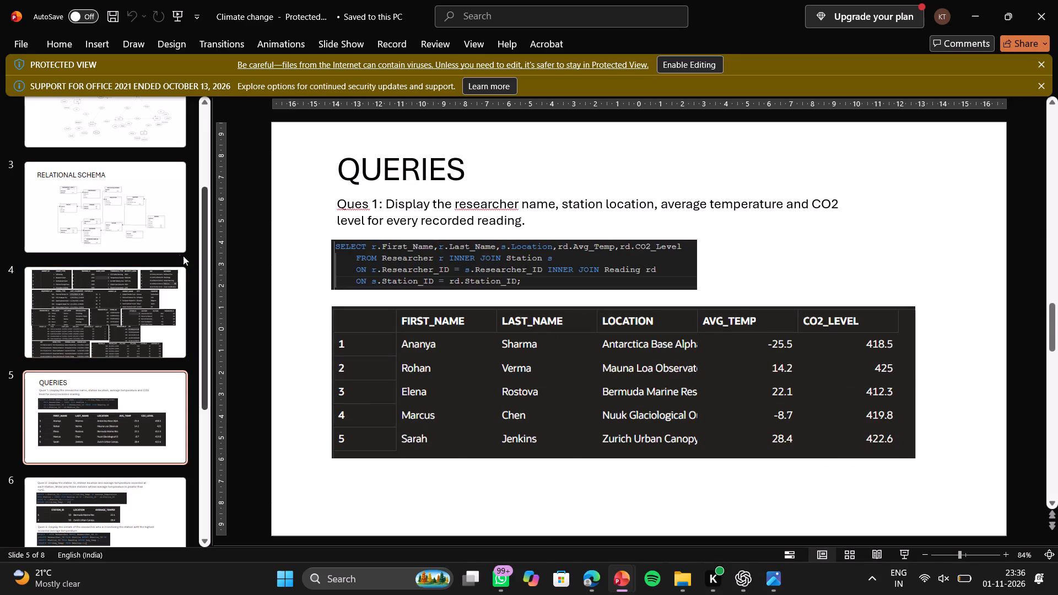